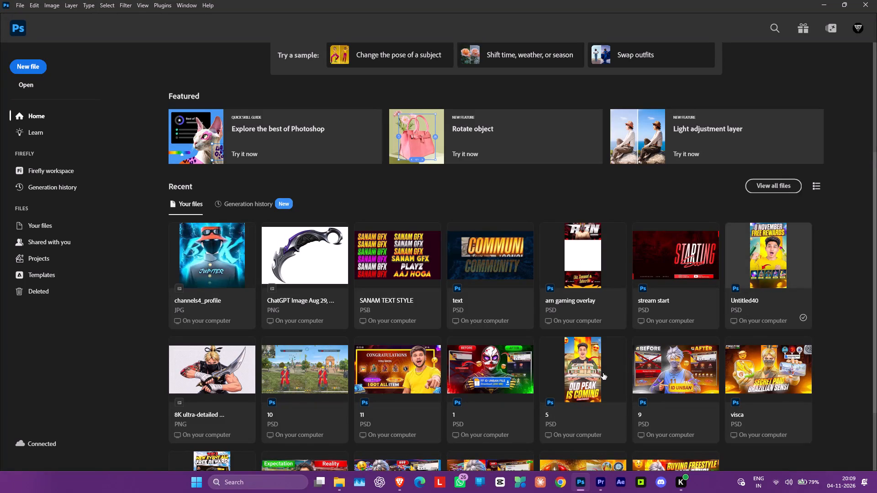
Open the recent file 5.psd, fit the canvas in view and save the document.
{"action": "left_click", "coordinate": [581, 373]}
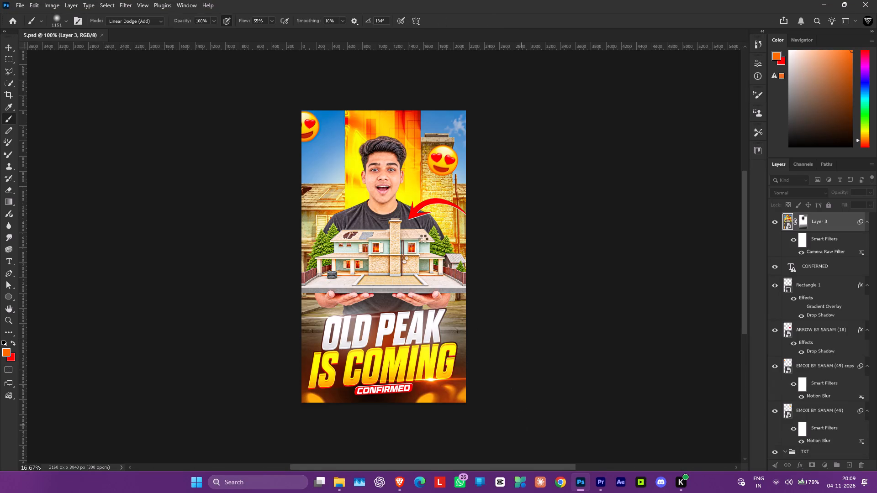
{"action": "scroll", "coordinate": [400, 250], "scroll_direction": "up", "scroll_amount": 2}
{"action": "key", "text": "ctrl+0"}
{"action": "key", "text": "ctrl+s"}
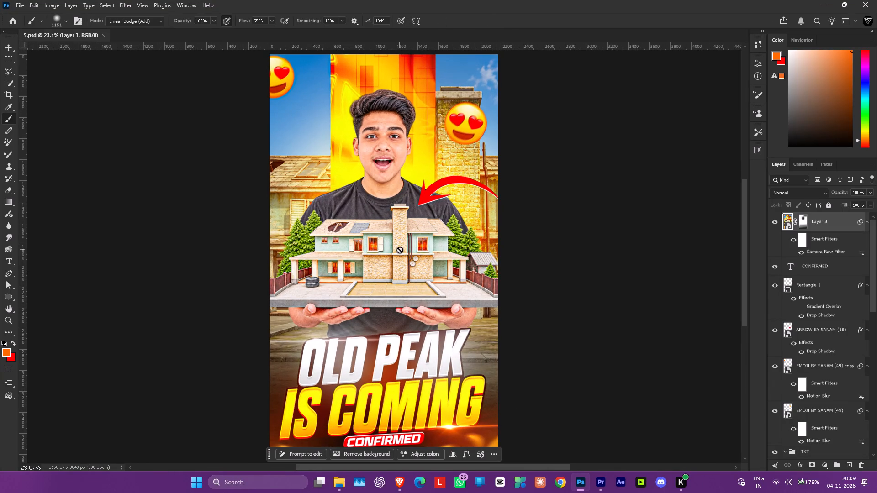
Delete the topmost layer, Layer 3, with its Camera Raw smart filter.
{"action": "key", "text": "Return"}
{"action": "key", "text": "Delete"}
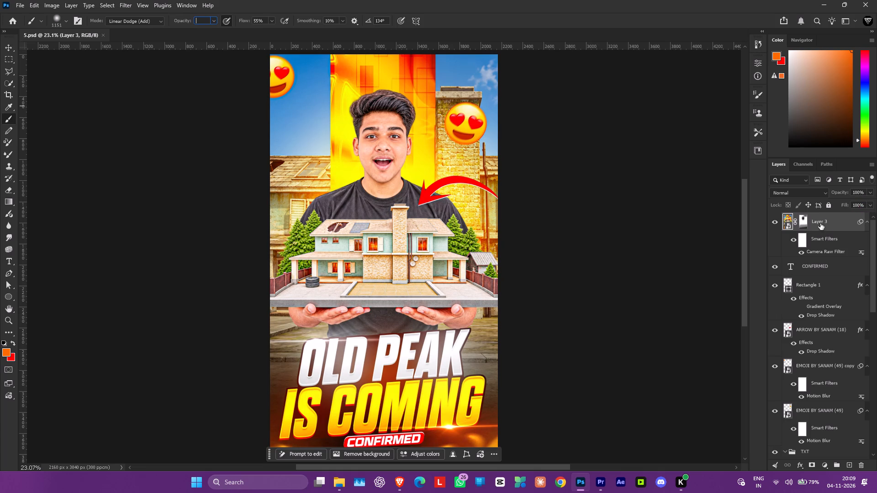
{"action": "left_click", "coordinate": [820, 223]}
{"action": "left_click", "coordinate": [430, 178]}
{"action": "key", "text": "Delete"}
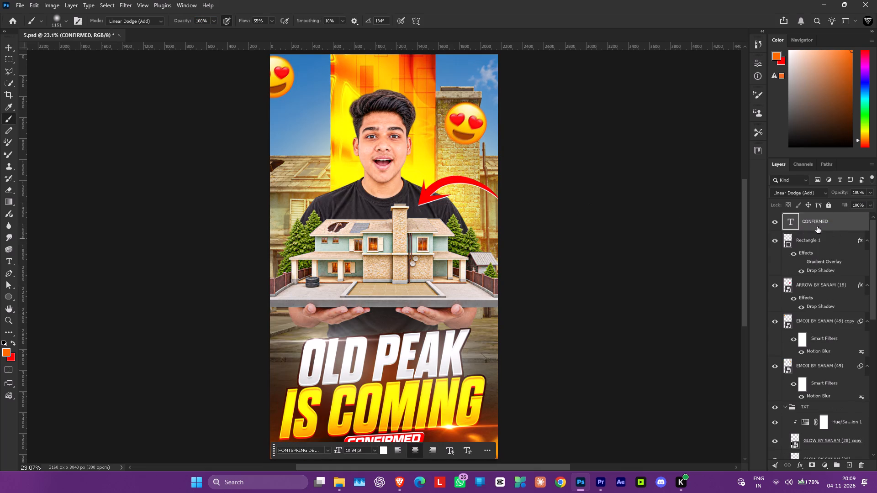
Delete the weathered courtyard background, Exposure 1 and download layers at the bottom of the layer stack.
{"action": "double_click", "coordinate": [776, 240]}
{"action": "left_click", "coordinate": [776, 243]}
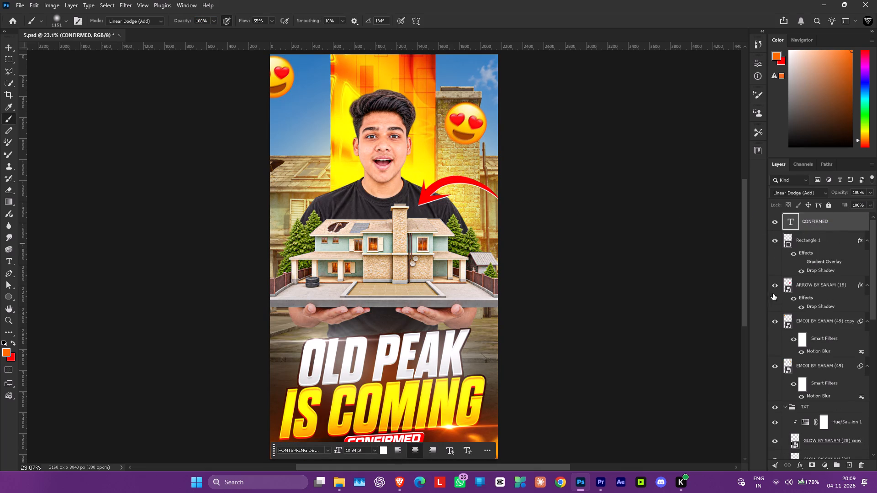
{"action": "double_click", "coordinate": [777, 287]}
{"action": "scroll", "coordinate": [803, 294], "scroll_direction": "down", "scroll_amount": 20}
{"action": "scroll", "coordinate": [803, 294], "scroll_direction": "down", "scroll_amount": 1}
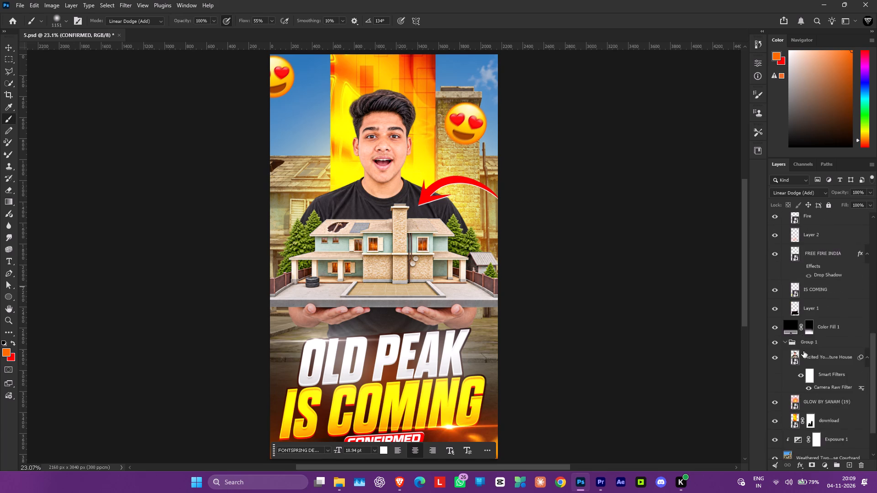
{"action": "scroll", "coordinate": [803, 351], "scroll_direction": "down", "scroll_amount": 4}
{"action": "left_click", "coordinate": [815, 414]}
{"action": "key", "text": "Delete"}
{"action": "left_click", "coordinate": [812, 429]}
{"action": "key", "text": "Delete"}
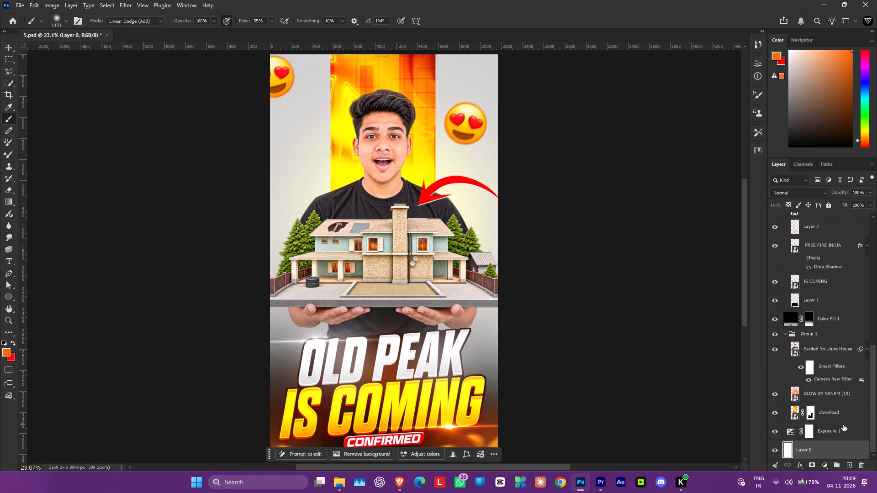
{"action": "left_click", "coordinate": [842, 432]}
{"action": "key", "text": "Delete"}
{"action": "key", "text": "Delete"}
{"action": "left_click", "coordinate": [837, 431]}
{"action": "key", "text": "Delete"}
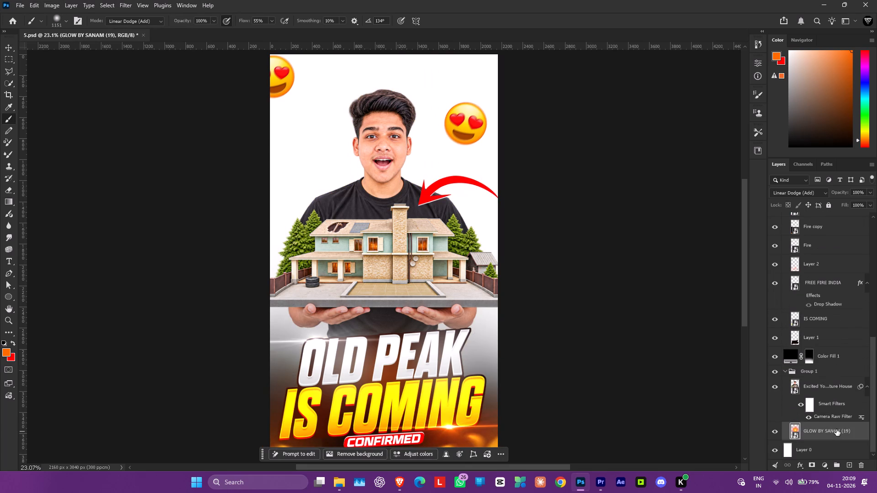
Delete the GLOW BY SANAM (19) layer and the layer of the excited young man presenting the miniature house.
{"action": "left_click", "coordinate": [814, 384]}
{"action": "left_click", "coordinate": [815, 433]}
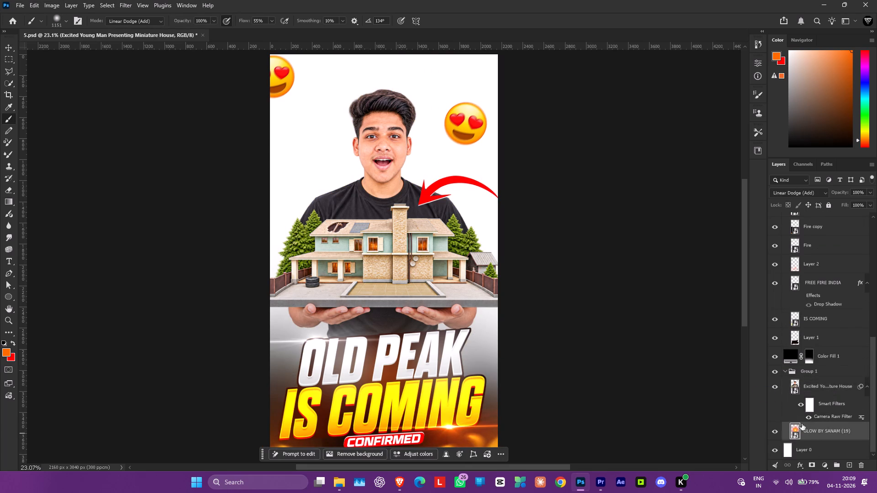
{"action": "key", "text": "Delete"}
{"action": "double_click", "coordinate": [775, 404]}
{"action": "left_click", "coordinate": [802, 403]}
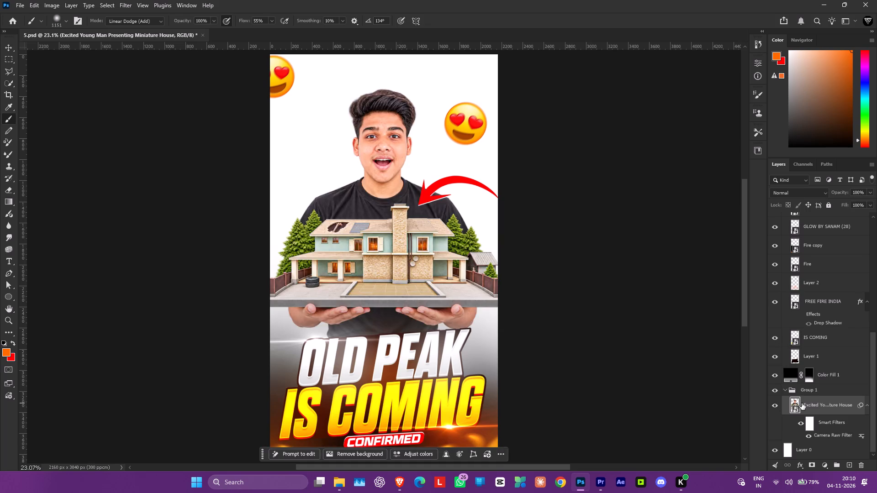
{"action": "key", "text": "Delete"}
Rename the emptied Group 1 as C.
{"action": "double_click", "coordinate": [810, 437]}
{"action": "key", "text": "c"}
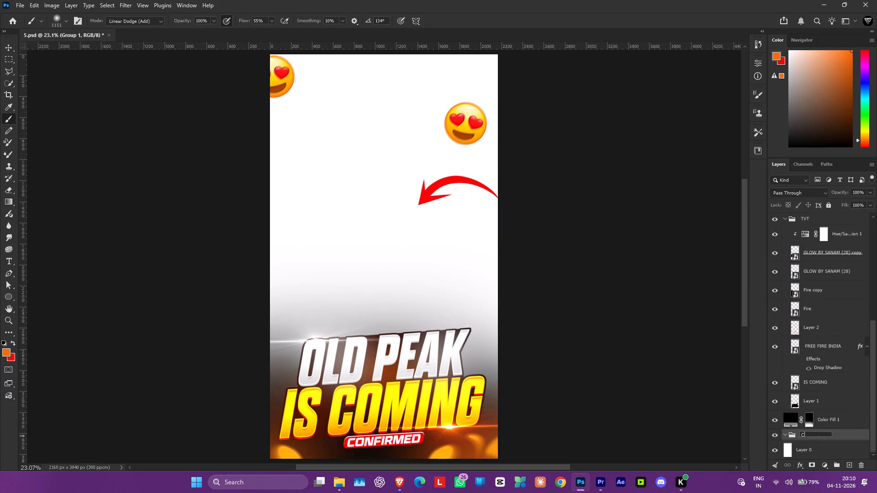
{"action": "key", "text": "Return"}
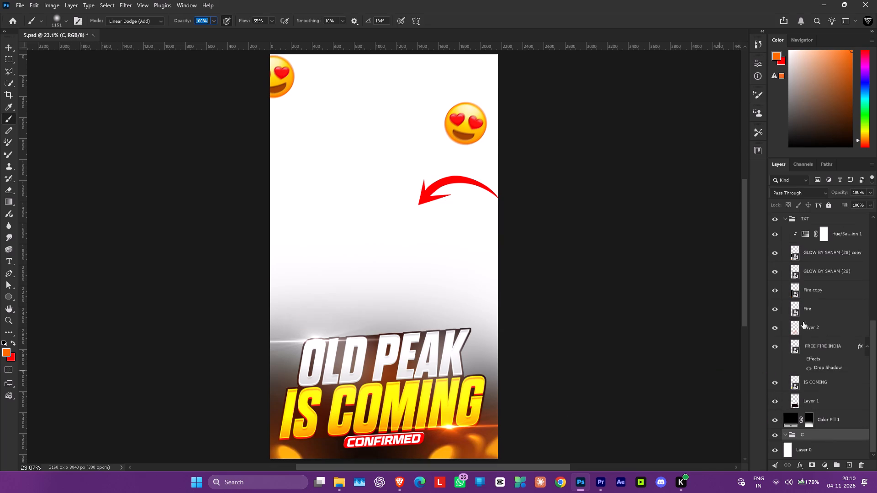
Delete the TXT group holding the OLD PEAK IS COMING title and its effects.
{"action": "left_click", "coordinate": [778, 220]}
{"action": "left_click", "coordinate": [778, 220]}
{"action": "left_click", "coordinate": [803, 219]}
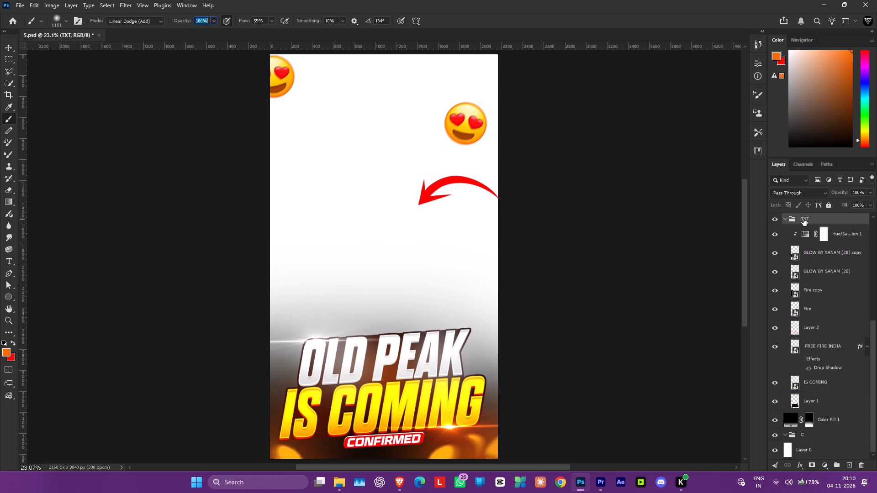
{"action": "key", "text": "Delete"}
{"action": "key", "text": "Delete"}
{"action": "left_click", "coordinate": [803, 221]}
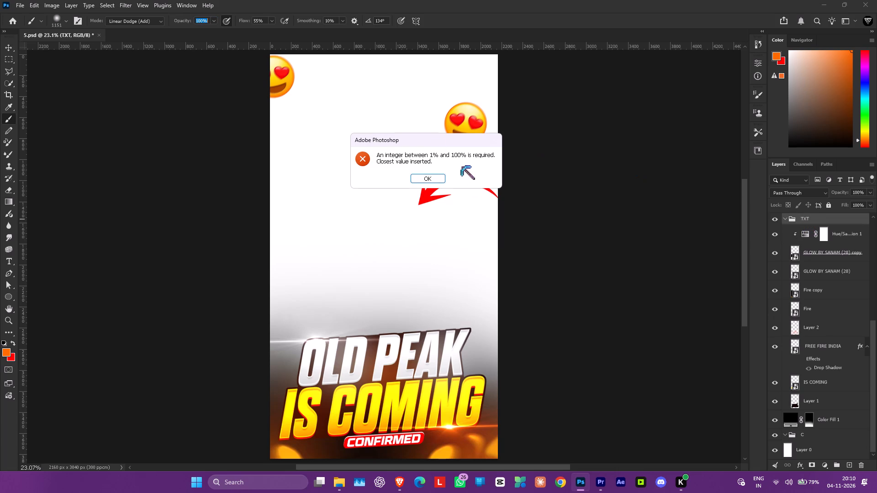
{"action": "left_click", "coordinate": [434, 179]}
{"action": "key", "text": "Delete"}
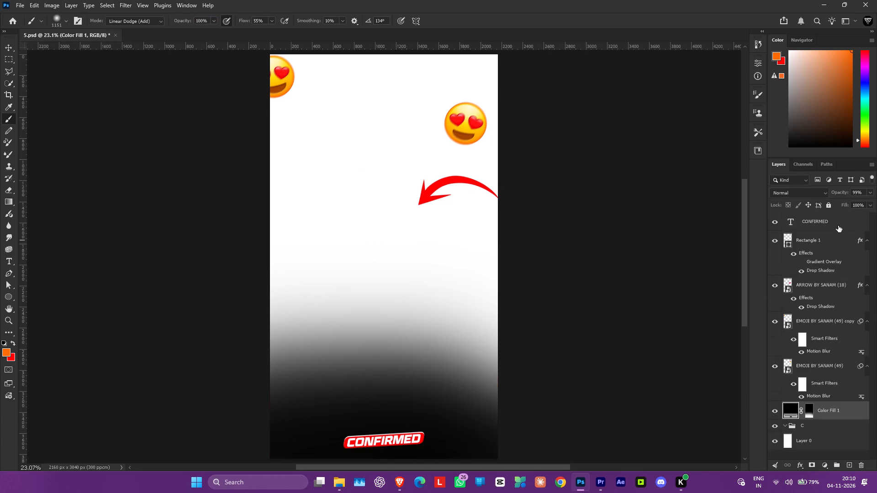
Delete the CONFIRMED text layer and the Color Fill 1 layer.
{"action": "left_click", "coordinate": [824, 222]}
{"action": "left_click", "coordinate": [814, 224]}
{"action": "key", "text": "Delete"}
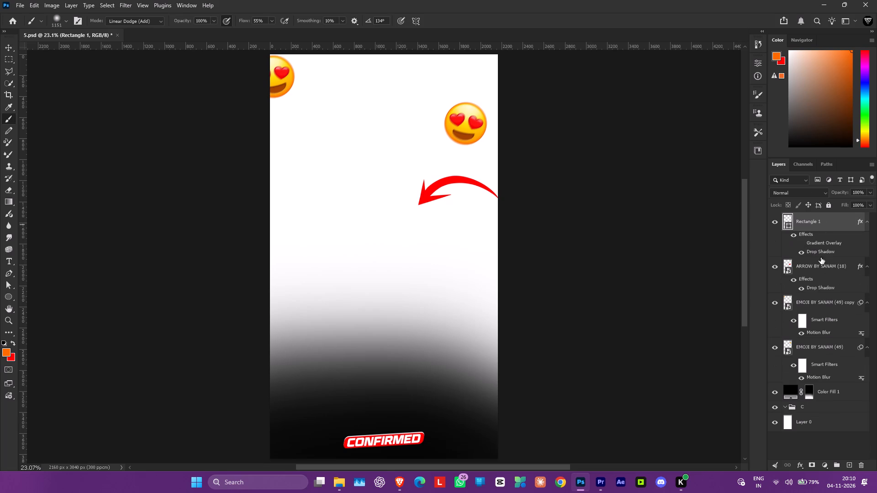
{"action": "left_click", "coordinate": [822, 390]}
{"action": "key", "text": "Delete"}
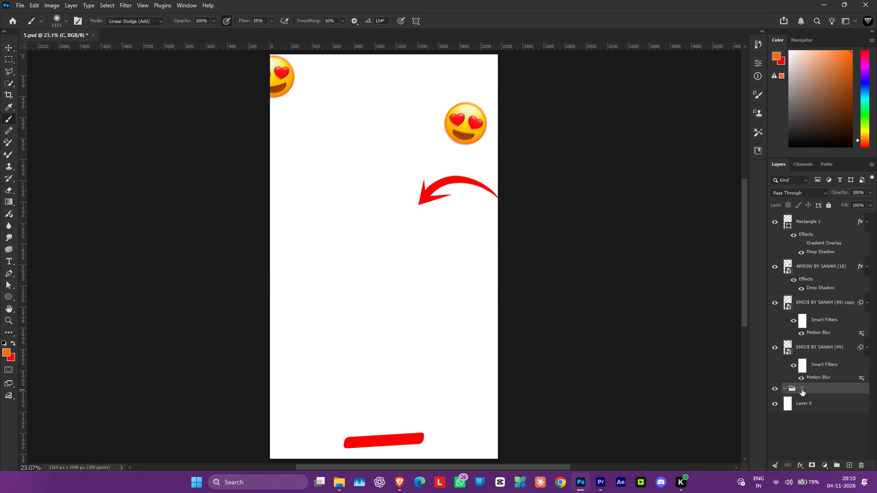
Check the emoji and arrow layers by toggling their visibility, and delete the Rectangle 1 layer.
{"action": "left_click", "coordinate": [802, 389]}
{"action": "left_click", "coordinate": [774, 338]}
{"action": "left_click", "coordinate": [773, 347]}
{"action": "double_click", "coordinate": [770, 300]}
{"action": "double_click", "coordinate": [776, 262]}
{"action": "left_click", "coordinate": [771, 217]}
{"action": "left_click", "coordinate": [777, 224]}
{"action": "left_click", "coordinate": [812, 226]}
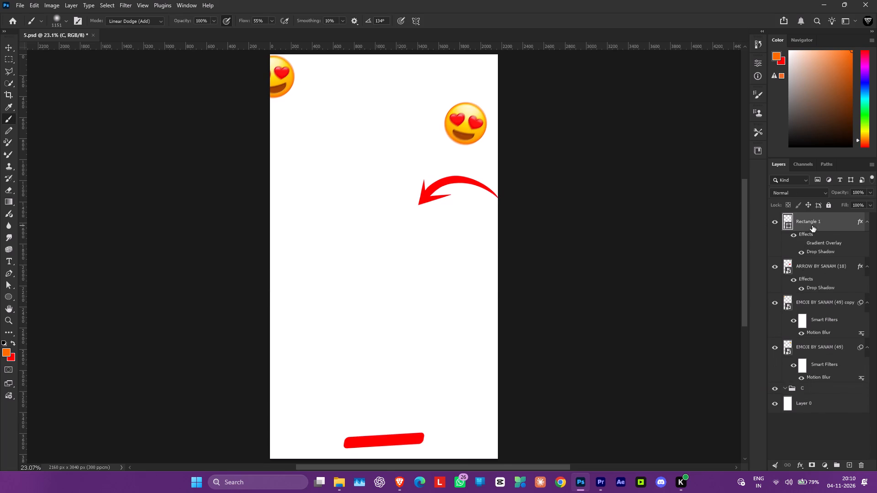
{"action": "key", "text": "Delete"}
Place the image Surprised Man Holding Google Play Cards.png from the Downloads folder onto the canvas at full canvas width.
{"action": "left_click", "coordinate": [339, 482]}
{"action": "scroll", "coordinate": [173, 160], "scroll_direction": "up", "scroll_amount": 5}
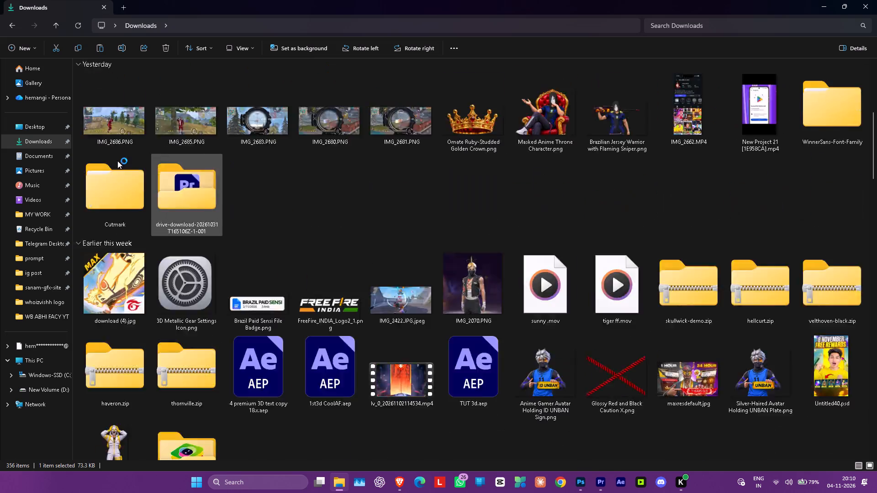
{"action": "left_click", "coordinate": [36, 142]}
{"action": "scroll", "coordinate": [249, 121], "scroll_direction": "up", "scroll_amount": 4}
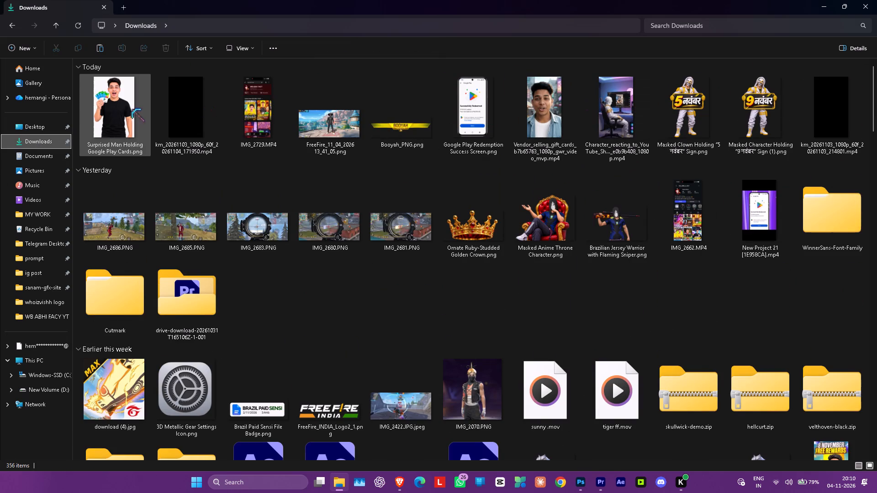
{"action": "left_click", "coordinate": [113, 109]}
{"action": "left_click_drag", "start_coordinate": [137, 110], "coordinate": [579, 492]}
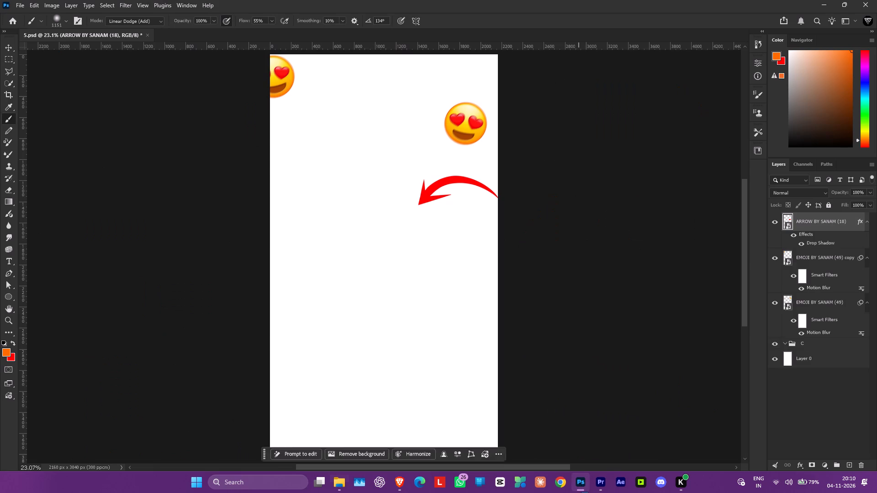
{"action": "left_click_drag", "start_coordinate": [579, 492], "coordinate": [299, 273]}
{"action": "left_click", "coordinate": [457, 446]}
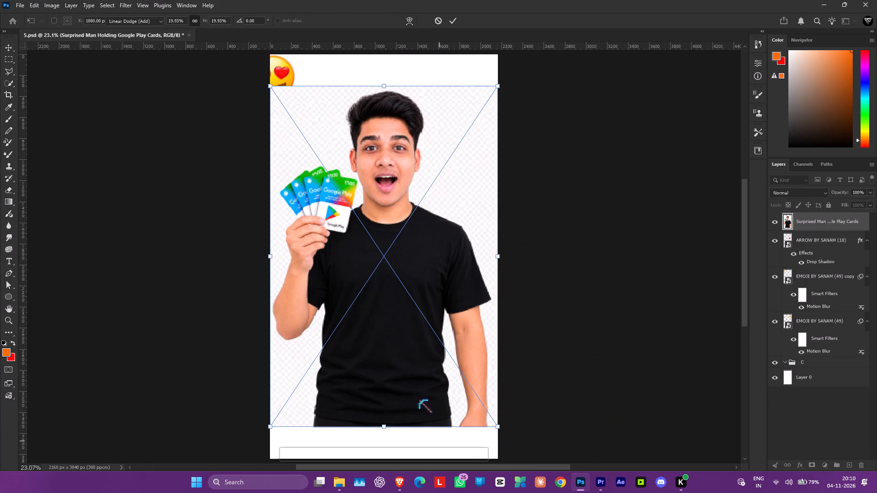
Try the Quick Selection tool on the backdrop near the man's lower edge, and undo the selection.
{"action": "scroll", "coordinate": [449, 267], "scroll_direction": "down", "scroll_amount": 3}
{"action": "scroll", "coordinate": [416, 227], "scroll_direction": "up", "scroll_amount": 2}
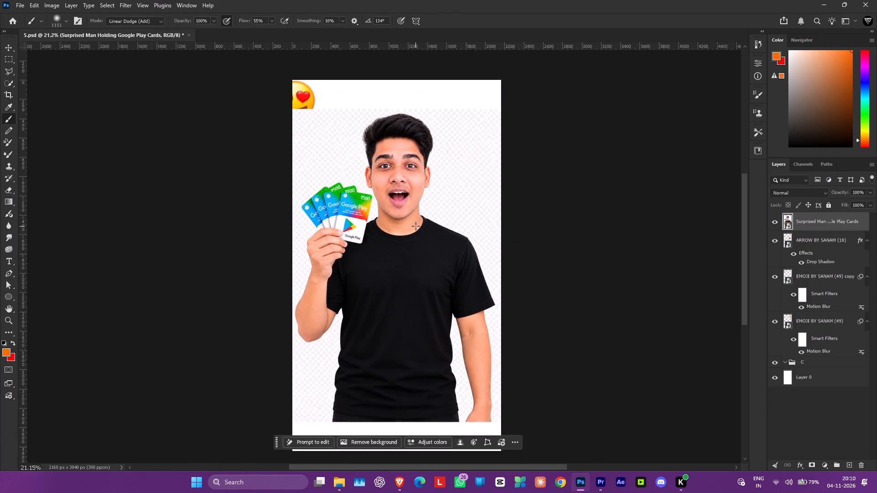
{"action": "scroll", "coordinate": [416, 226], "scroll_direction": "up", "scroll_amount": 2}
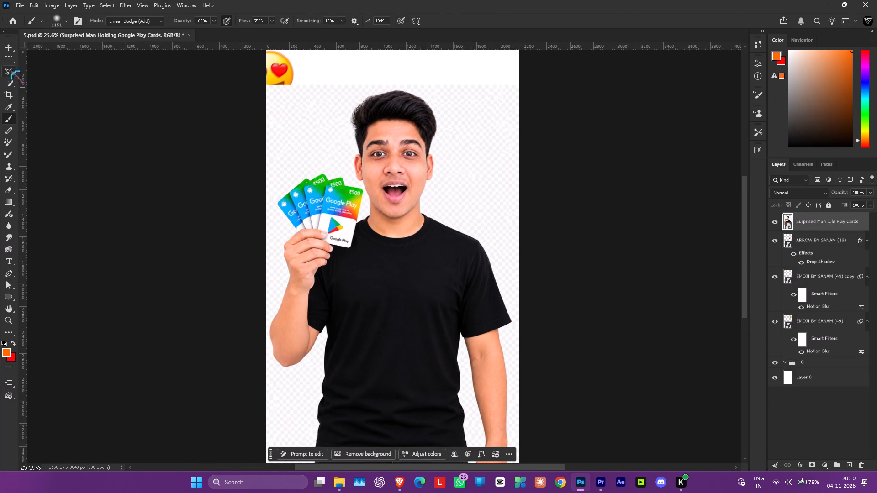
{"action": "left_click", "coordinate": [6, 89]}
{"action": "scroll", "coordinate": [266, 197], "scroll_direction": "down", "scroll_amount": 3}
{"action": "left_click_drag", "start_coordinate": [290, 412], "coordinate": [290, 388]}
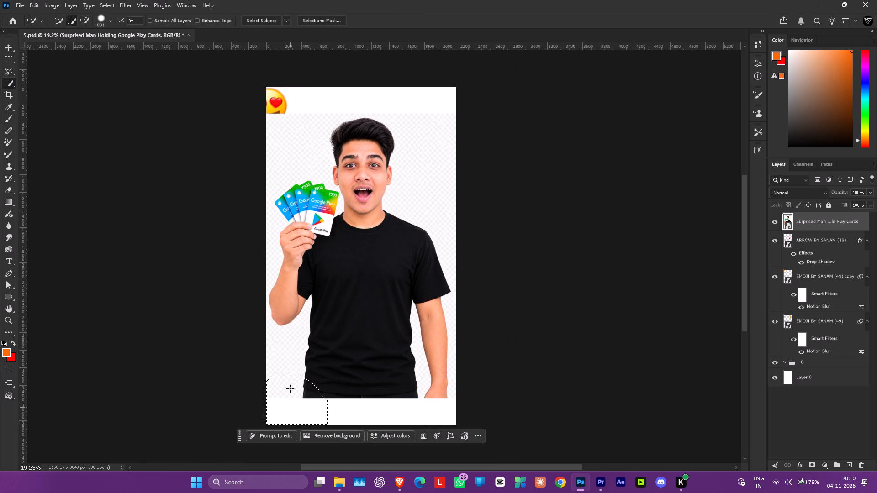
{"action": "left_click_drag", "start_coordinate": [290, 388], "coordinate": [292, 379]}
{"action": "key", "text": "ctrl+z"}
Draw a freehand Lasso selection loosely around the man and his fan of Google Play cards.
{"action": "right_click", "coordinate": [6, 88]}
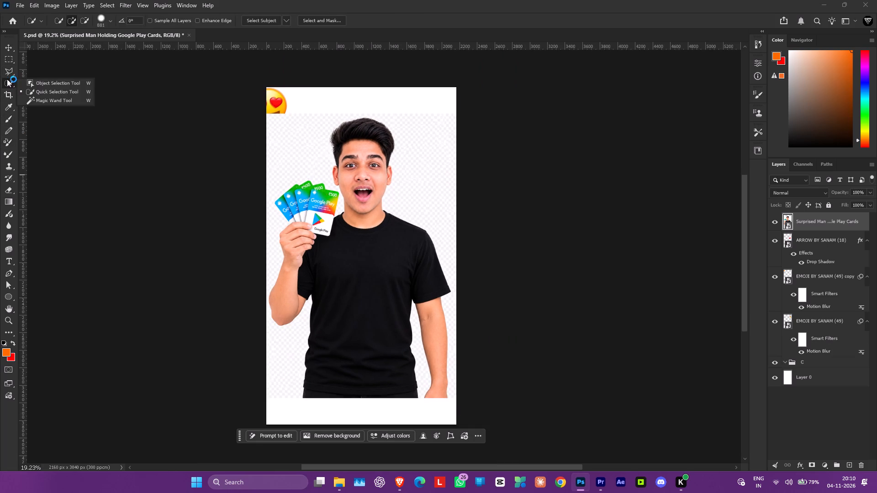
{"action": "left_click", "coordinate": [7, 72]}
{"action": "right_click", "coordinate": [7, 71]}
{"action": "left_click", "coordinate": [14, 94]}
{"action": "left_click", "coordinate": [12, 78]}
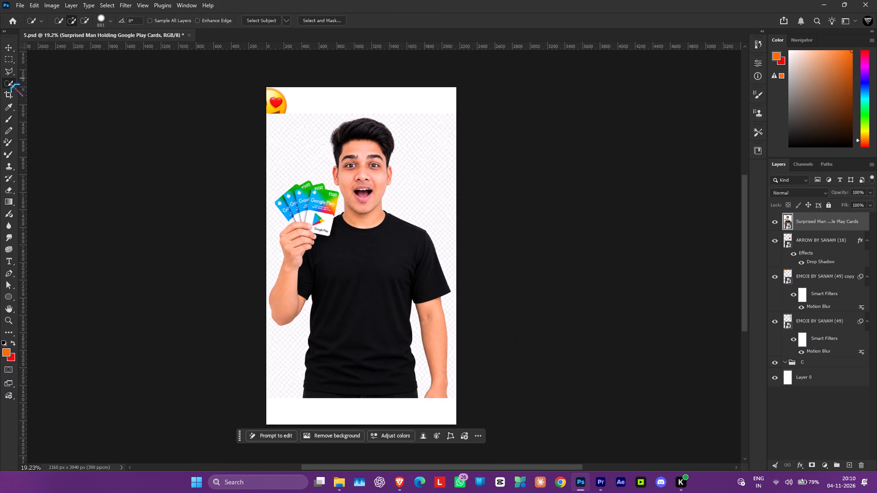
{"action": "left_click", "coordinate": [11, 84]}
{"action": "right_click", "coordinate": [10, 84]}
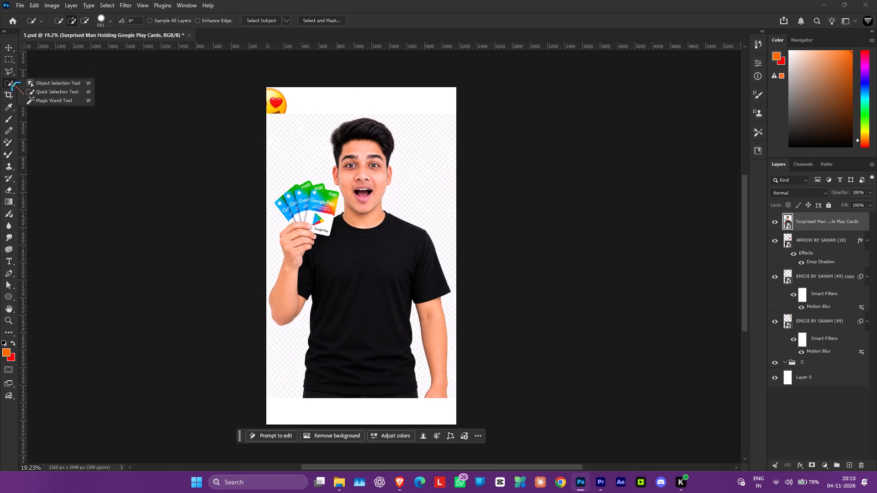
{"action": "left_click", "coordinate": [8, 69]}
{"action": "right_click", "coordinate": [8, 69]}
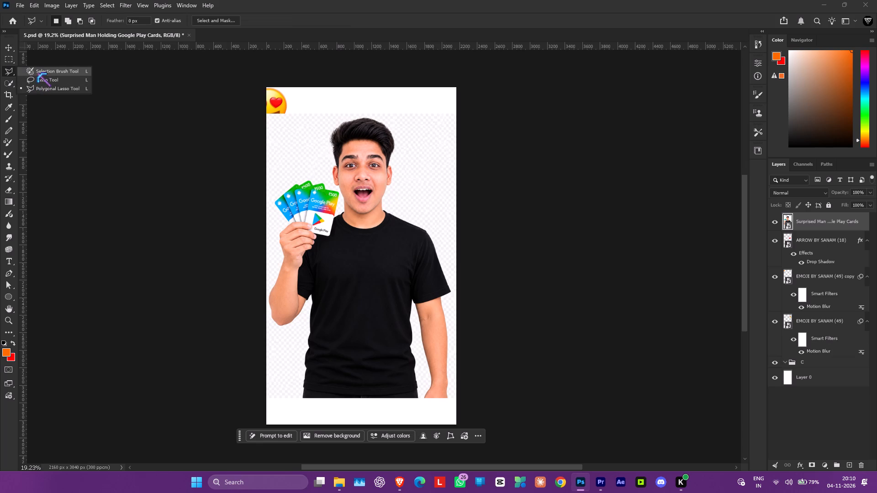
{"action": "left_click", "coordinate": [39, 76]}
{"action": "left_click", "coordinate": [295, 409]}
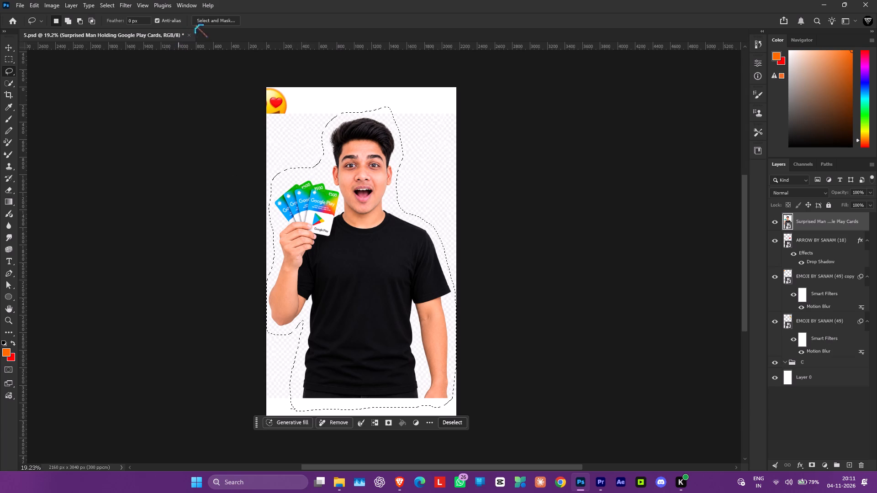
Cut out the man in Select and Mask using Select Subject, Refine Hair and Decontaminate Colors, output as a new layer with layer mask.
{"action": "left_click", "coordinate": [208, 20]}
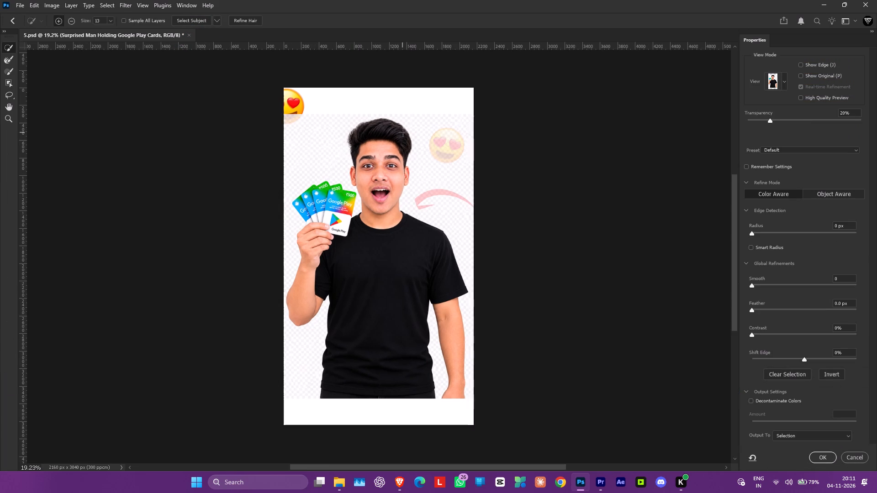
{"action": "scroll", "coordinate": [328, 126], "scroll_direction": "up", "scroll_amount": 9}
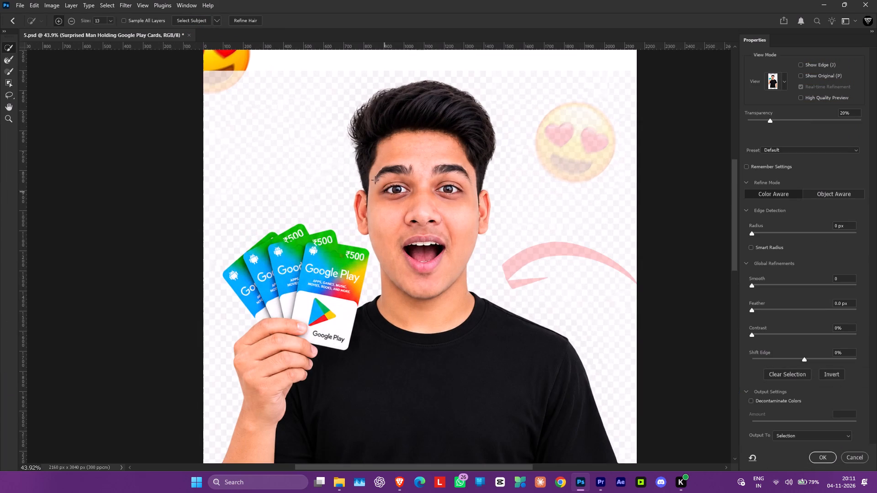
{"action": "left_click", "coordinate": [190, 20]}
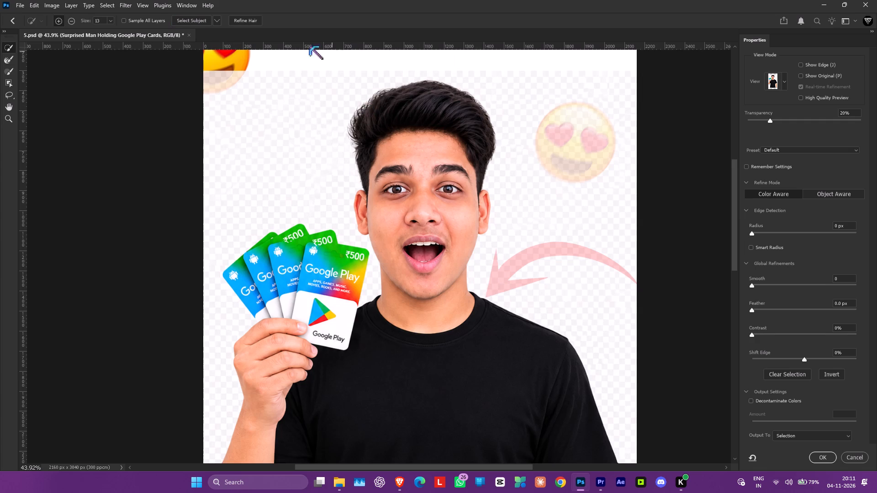
{"action": "left_click", "coordinate": [245, 21]}
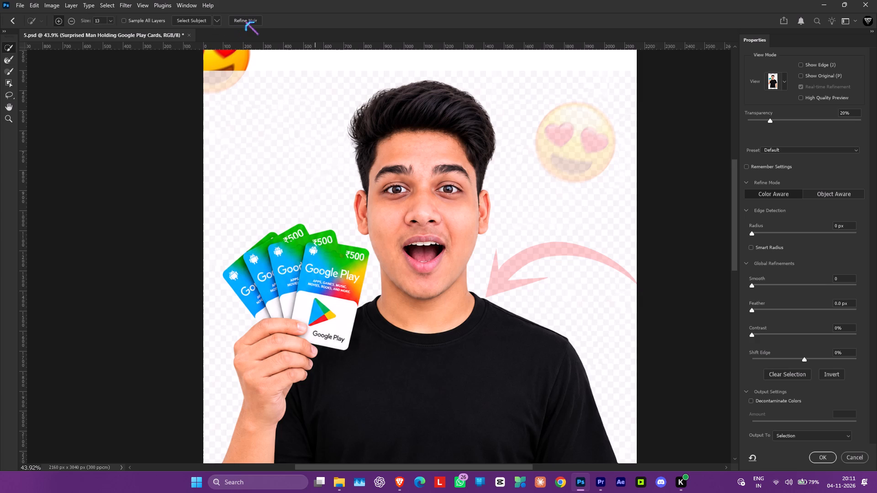
{"action": "left_click", "coordinate": [245, 21]}
{"action": "scroll", "coordinate": [825, 364], "scroll_direction": "down", "scroll_amount": 2}
{"action": "scroll", "coordinate": [789, 382], "scroll_direction": "down", "scroll_amount": 1}
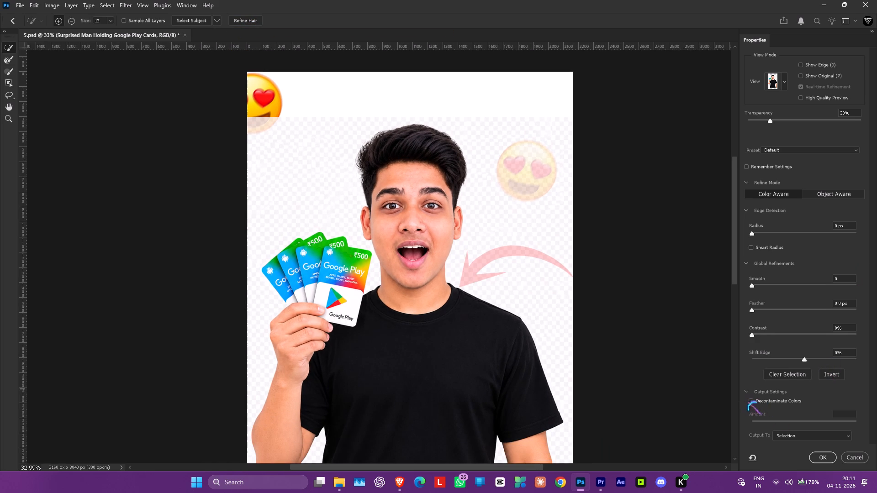
{"action": "left_click", "coordinate": [752, 402]}
{"action": "left_click", "coordinate": [825, 456]}
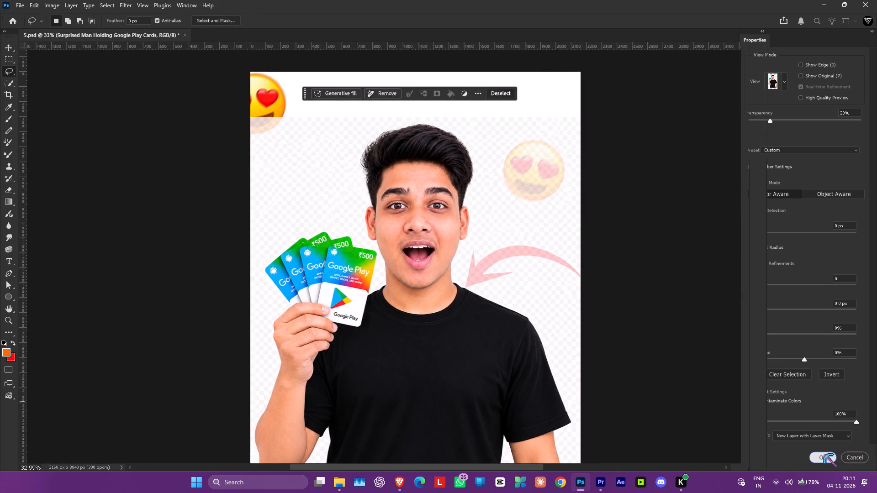
Delete the original uncut layer of the man and convert the masked cut-out copy to a smart object.
{"action": "left_click", "coordinate": [819, 246]}
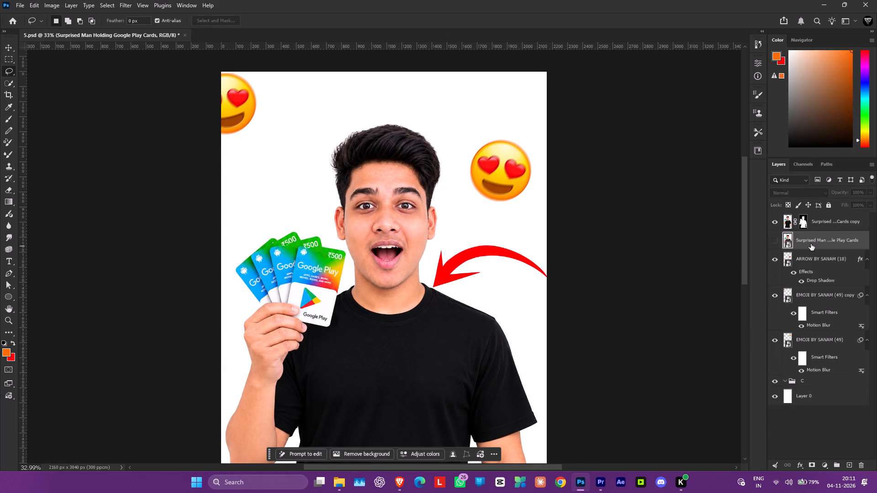
{"action": "key", "text": "Delete"}
{"action": "left_click", "coordinate": [829, 221]}
{"action": "right_click", "coordinate": [829, 221]}
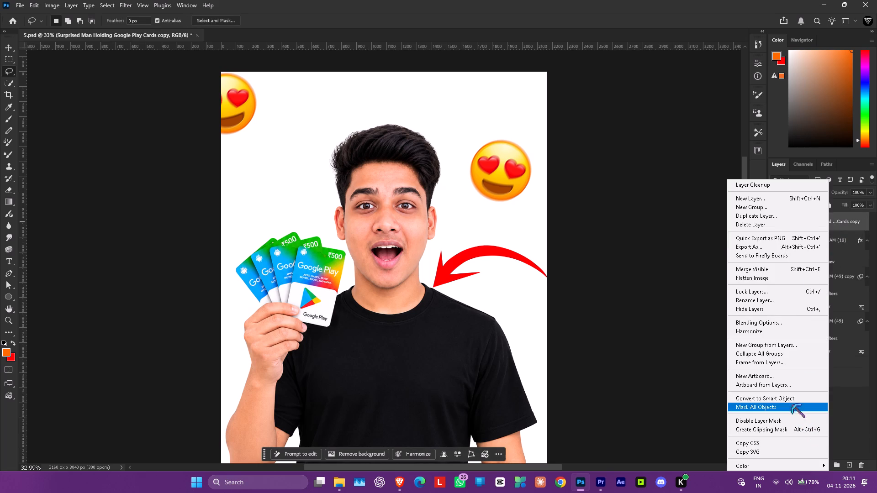
{"action": "left_click", "coordinate": [789, 398]}
Move the man's cut-out layer into group C below the arrow and emoji layers, and save the document.
{"action": "left_click_drag", "start_coordinate": [821, 220], "coordinate": [819, 258]}
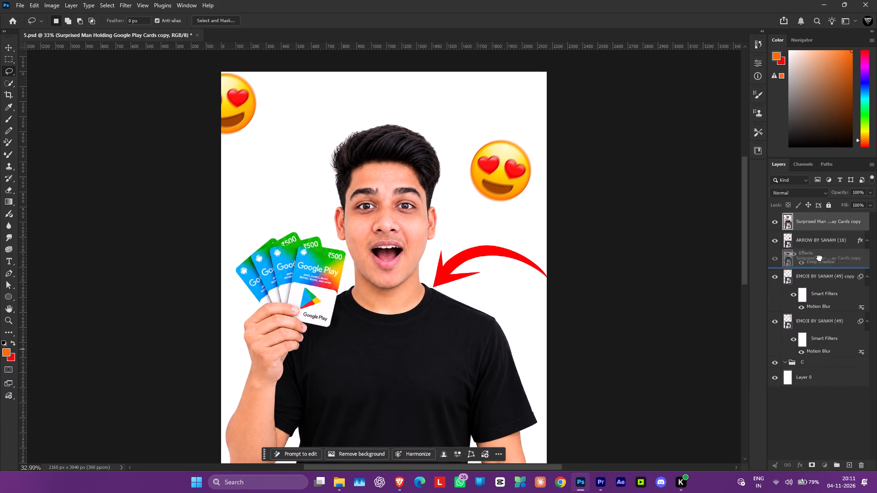
{"action": "left_click_drag", "start_coordinate": [819, 258], "coordinate": [826, 364]}
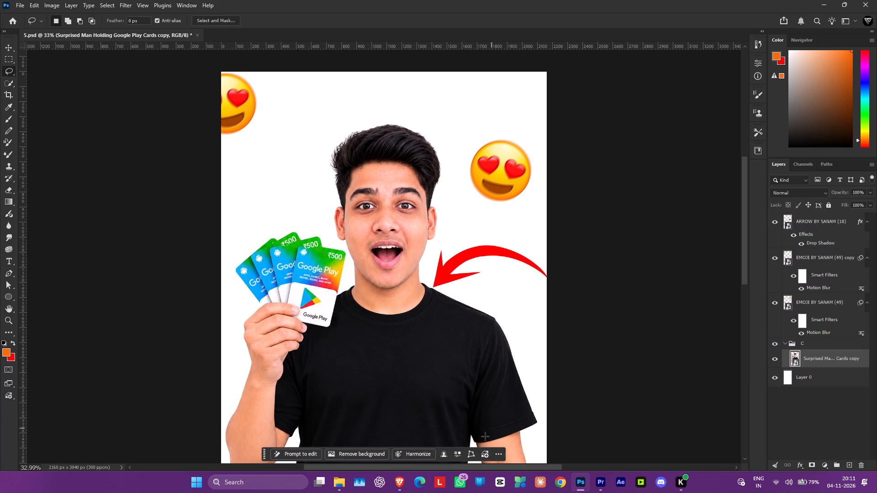
{"action": "scroll", "coordinate": [385, 324], "scroll_direction": "down", "scroll_amount": 2}
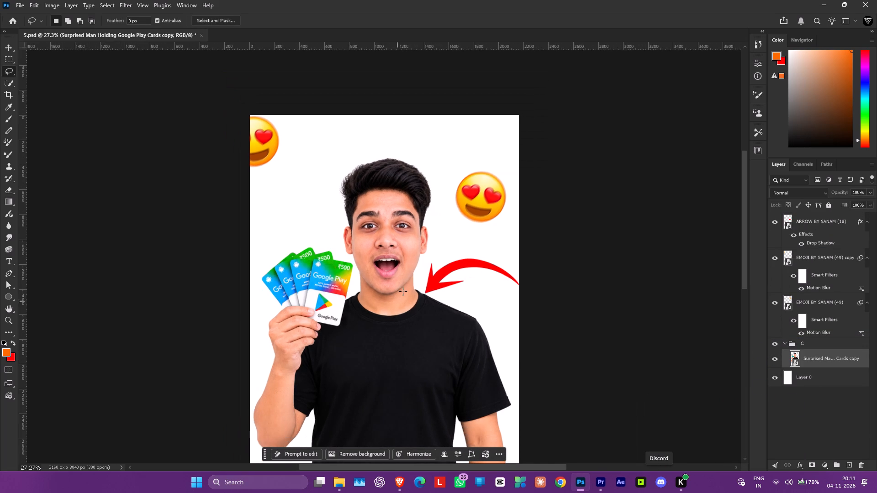
{"action": "key", "text": "ctrl+0"}
{"action": "key", "text": "ctrl+s"}
Browse the freefire folder on drive D in File Explorer and preview the cloudy sky image 1777968404745.png.
{"action": "left_click", "coordinate": [333, 479]}
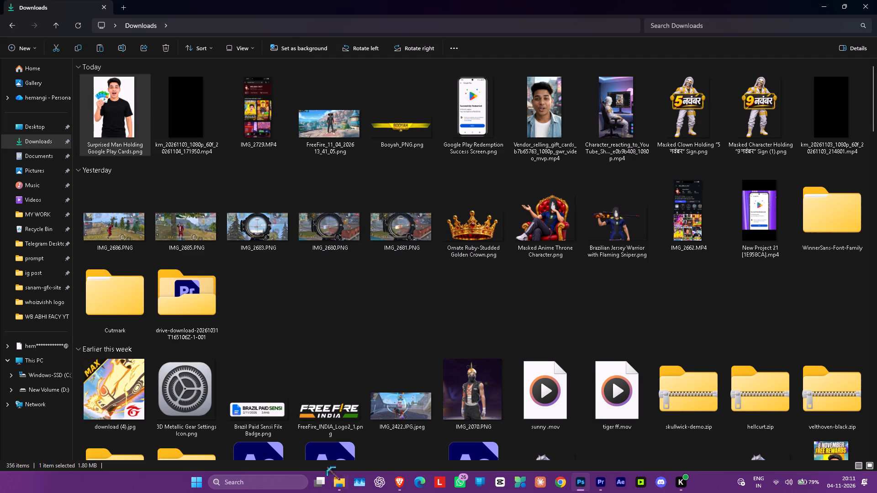
{"action": "left_click", "coordinate": [52, 391]}
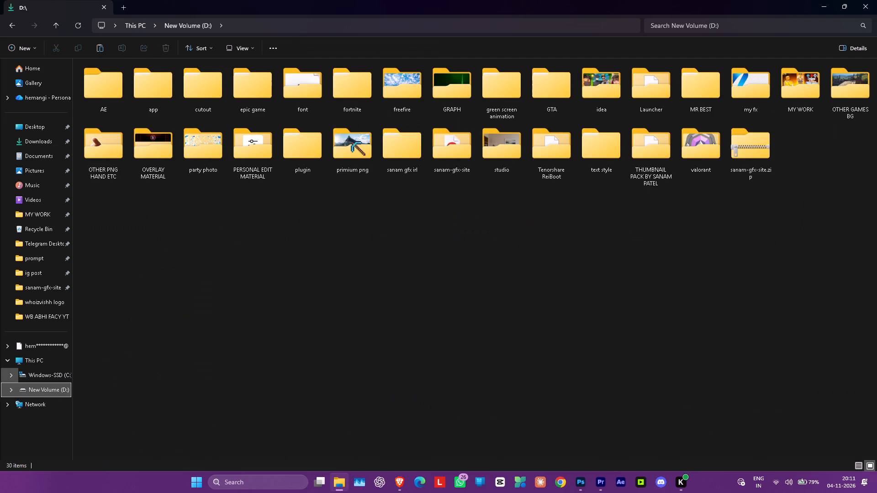
{"action": "left_click", "coordinate": [378, 92]}
{"action": "double_click", "coordinate": [396, 84]}
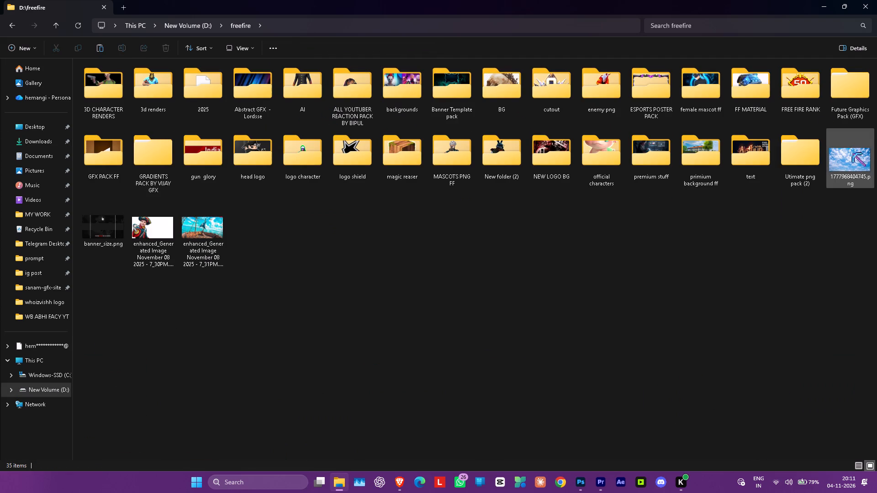
{"action": "double_click", "coordinate": [852, 153]}
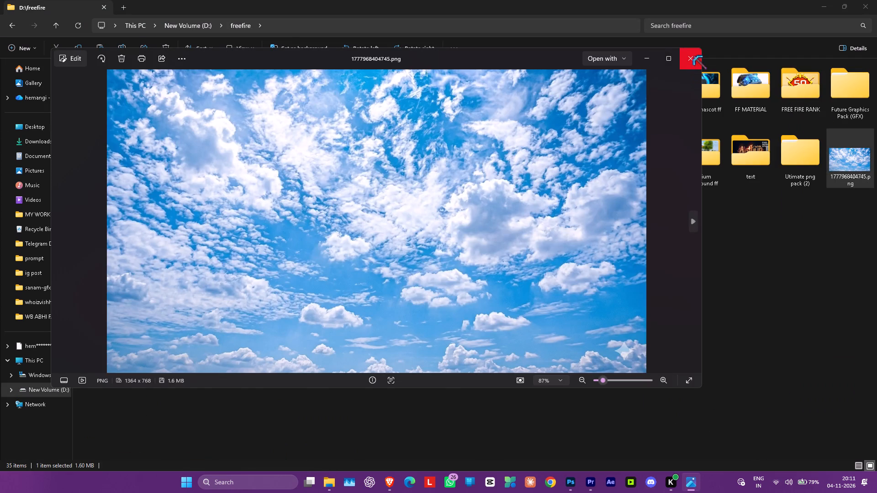
{"action": "left_click", "coordinate": [693, 56]}
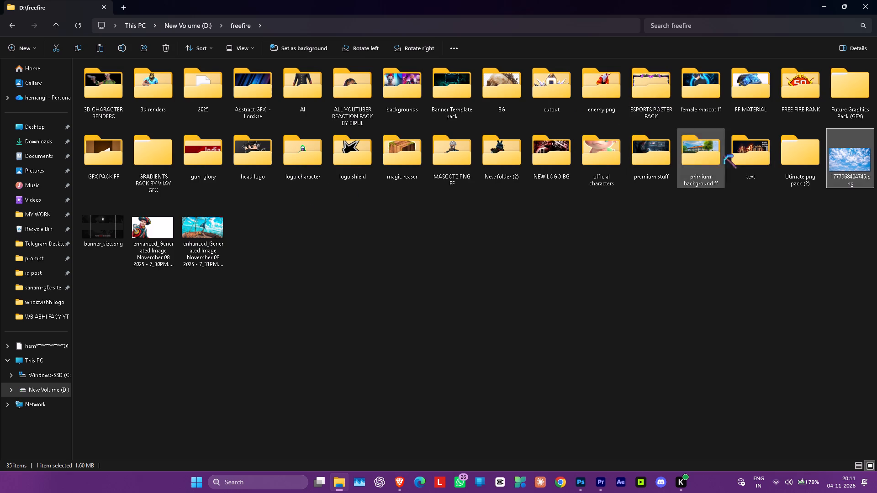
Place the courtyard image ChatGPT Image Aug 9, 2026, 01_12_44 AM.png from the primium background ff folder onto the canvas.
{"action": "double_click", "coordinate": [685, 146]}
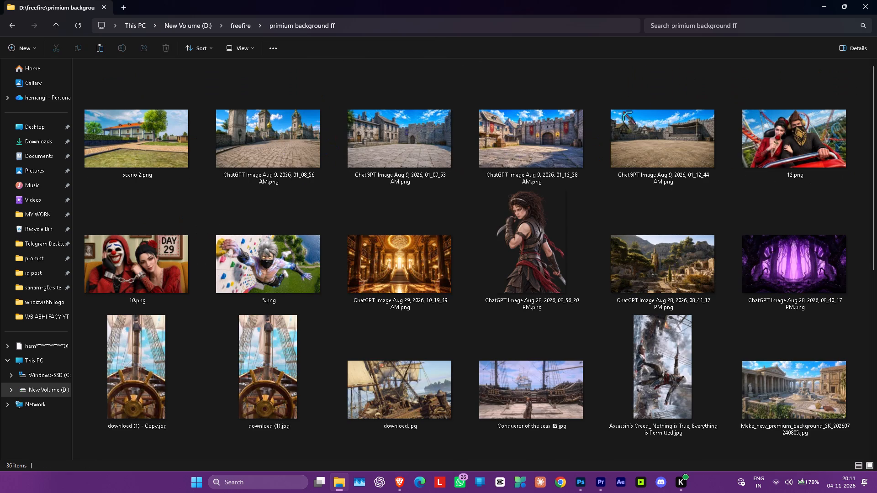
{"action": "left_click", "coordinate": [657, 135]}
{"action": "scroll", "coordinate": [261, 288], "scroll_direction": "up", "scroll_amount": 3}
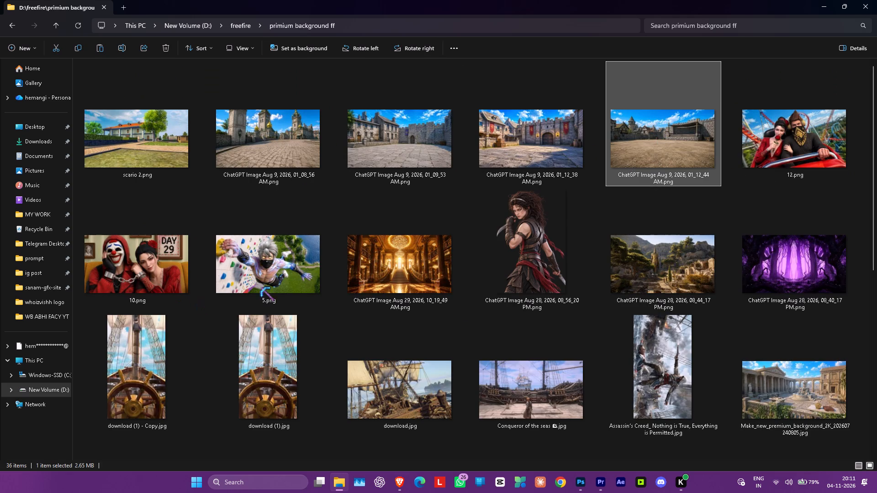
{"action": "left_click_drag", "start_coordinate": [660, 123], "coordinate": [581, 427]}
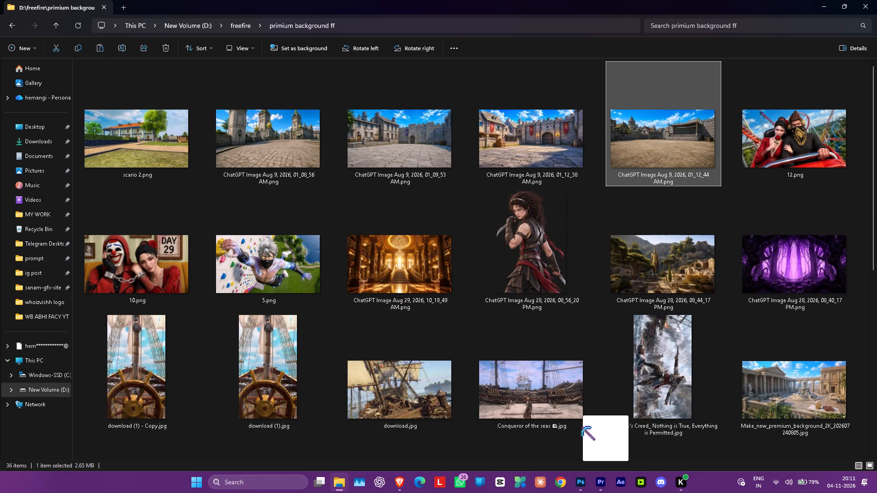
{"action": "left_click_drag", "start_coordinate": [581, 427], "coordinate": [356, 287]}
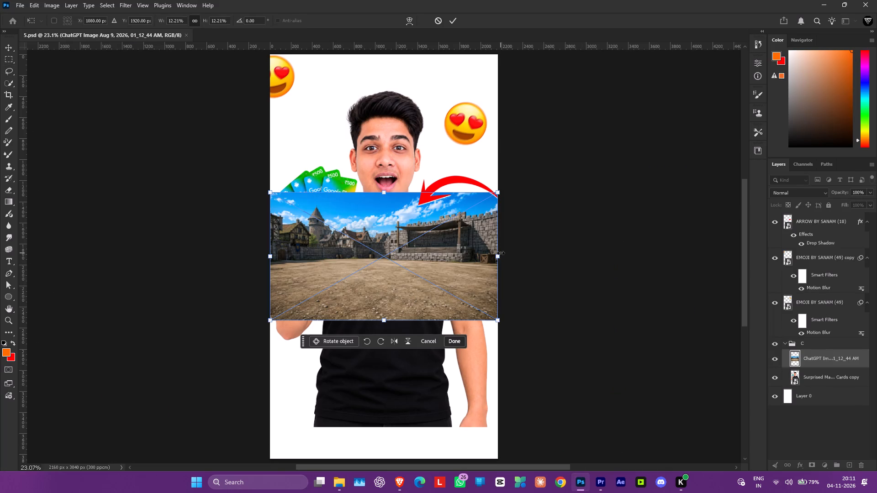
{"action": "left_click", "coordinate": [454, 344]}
Move the courtyard image layer beneath the man's cut-out and put it in a new group named BG.
{"action": "left_click_drag", "start_coordinate": [840, 364], "coordinate": [835, 383]}
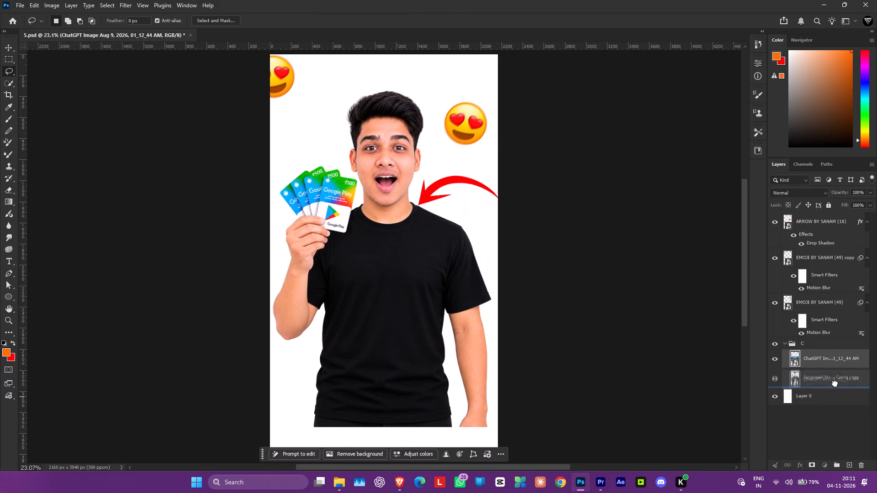
{"action": "left_click_drag", "start_coordinate": [835, 383], "coordinate": [835, 381]}
{"action": "left_click_drag", "start_coordinate": [821, 380], "coordinate": [839, 469]}
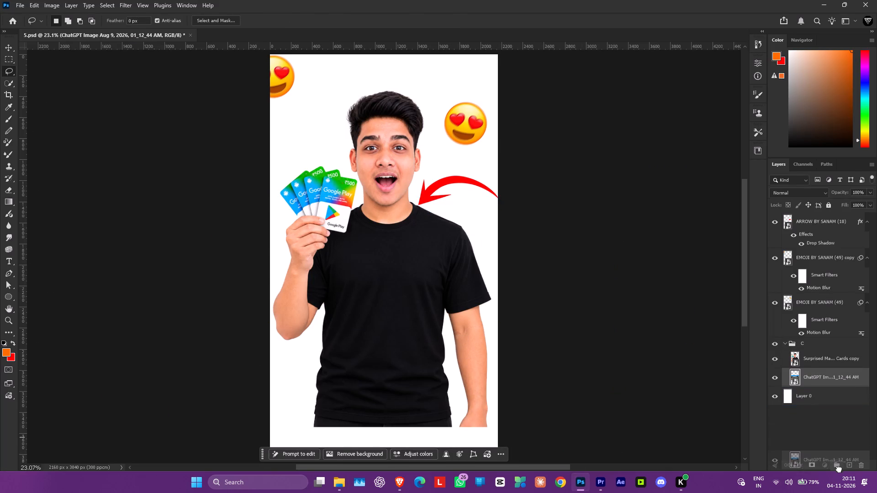
{"action": "left_click_drag", "start_coordinate": [839, 469], "coordinate": [840, 469]}
{"action": "double_click", "coordinate": [816, 375]}
{"action": "type", "text": "BG"}
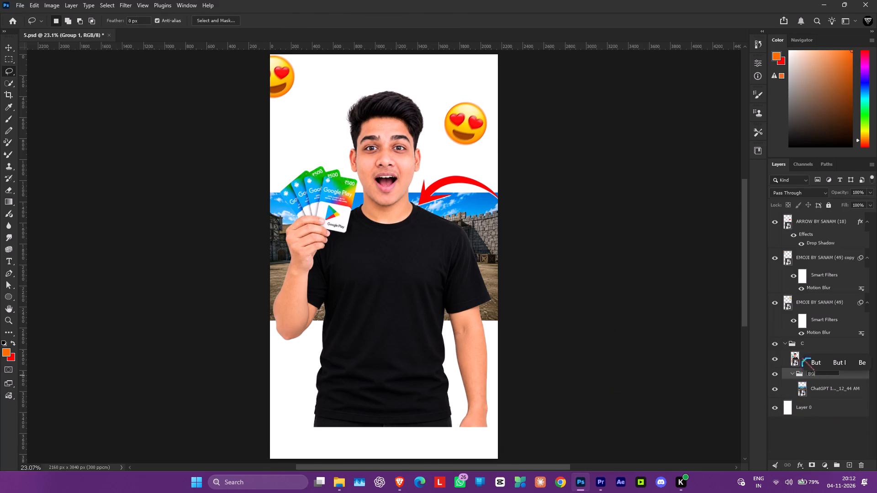
{"action": "key", "text": "Return"}
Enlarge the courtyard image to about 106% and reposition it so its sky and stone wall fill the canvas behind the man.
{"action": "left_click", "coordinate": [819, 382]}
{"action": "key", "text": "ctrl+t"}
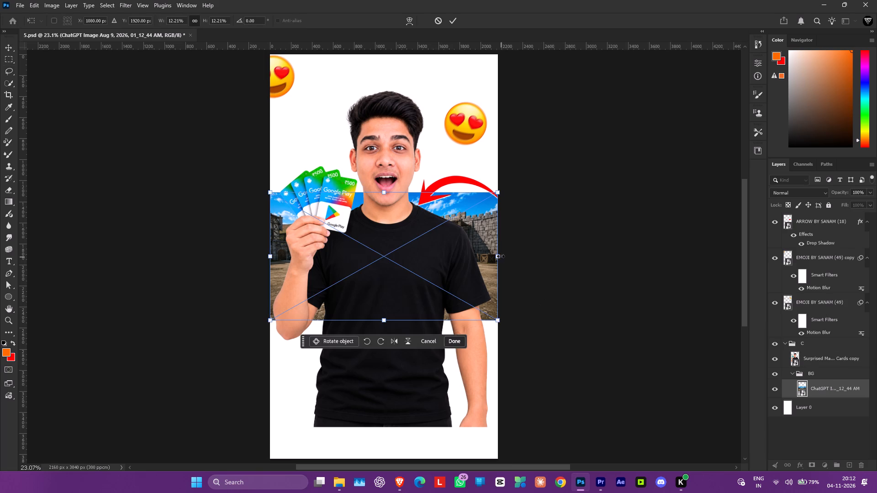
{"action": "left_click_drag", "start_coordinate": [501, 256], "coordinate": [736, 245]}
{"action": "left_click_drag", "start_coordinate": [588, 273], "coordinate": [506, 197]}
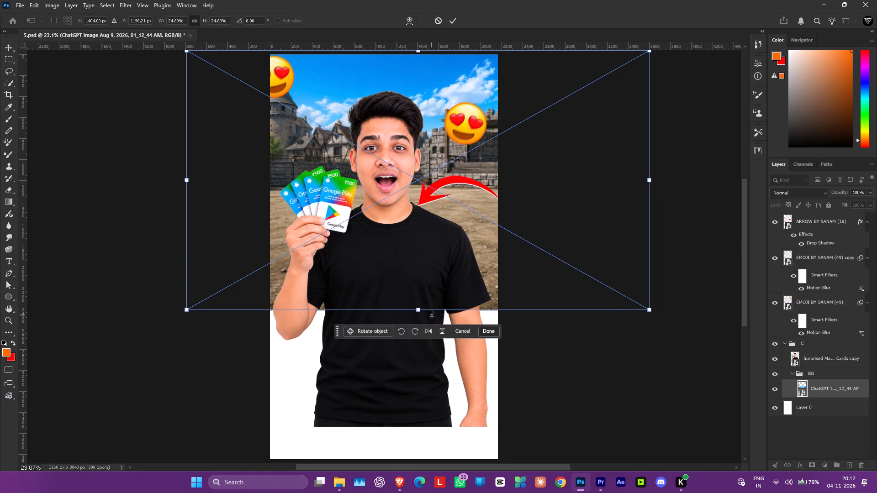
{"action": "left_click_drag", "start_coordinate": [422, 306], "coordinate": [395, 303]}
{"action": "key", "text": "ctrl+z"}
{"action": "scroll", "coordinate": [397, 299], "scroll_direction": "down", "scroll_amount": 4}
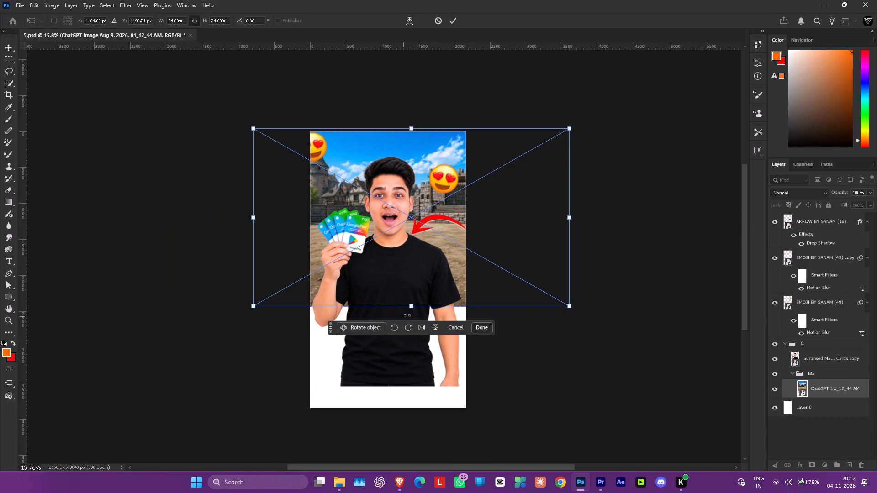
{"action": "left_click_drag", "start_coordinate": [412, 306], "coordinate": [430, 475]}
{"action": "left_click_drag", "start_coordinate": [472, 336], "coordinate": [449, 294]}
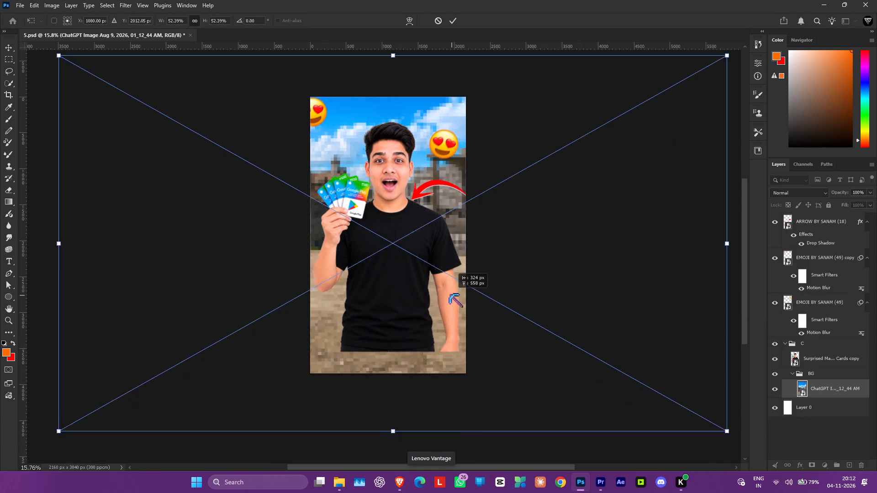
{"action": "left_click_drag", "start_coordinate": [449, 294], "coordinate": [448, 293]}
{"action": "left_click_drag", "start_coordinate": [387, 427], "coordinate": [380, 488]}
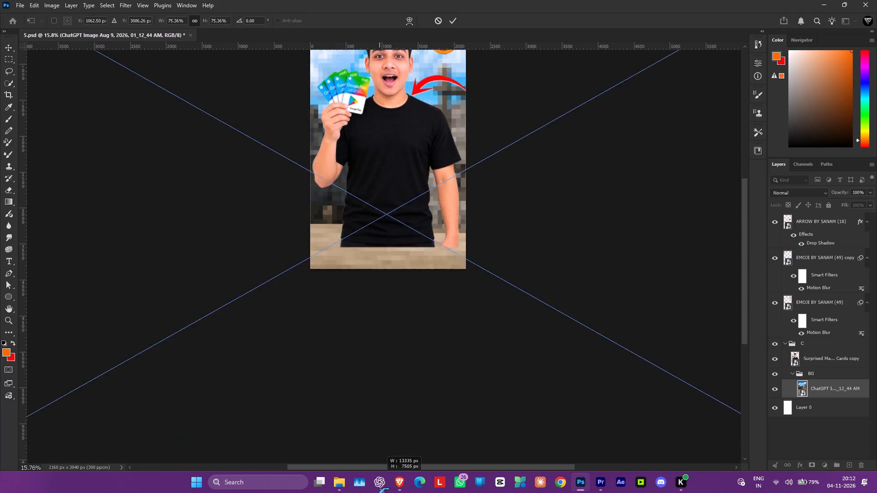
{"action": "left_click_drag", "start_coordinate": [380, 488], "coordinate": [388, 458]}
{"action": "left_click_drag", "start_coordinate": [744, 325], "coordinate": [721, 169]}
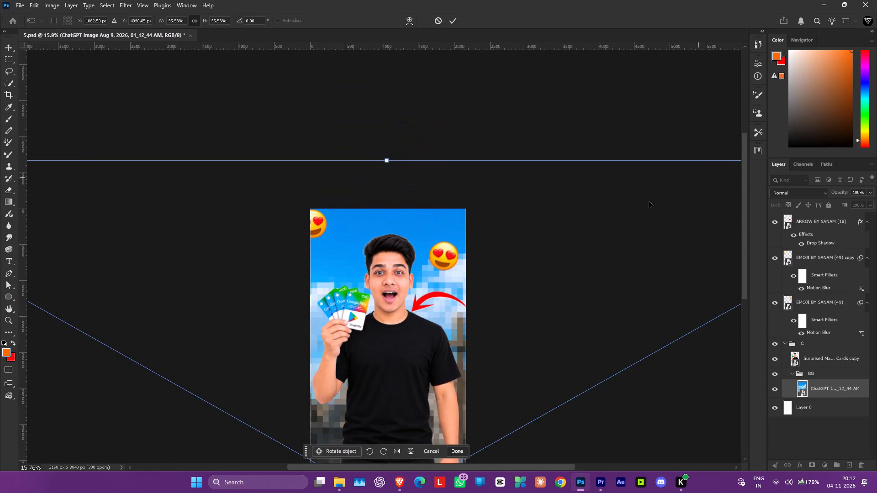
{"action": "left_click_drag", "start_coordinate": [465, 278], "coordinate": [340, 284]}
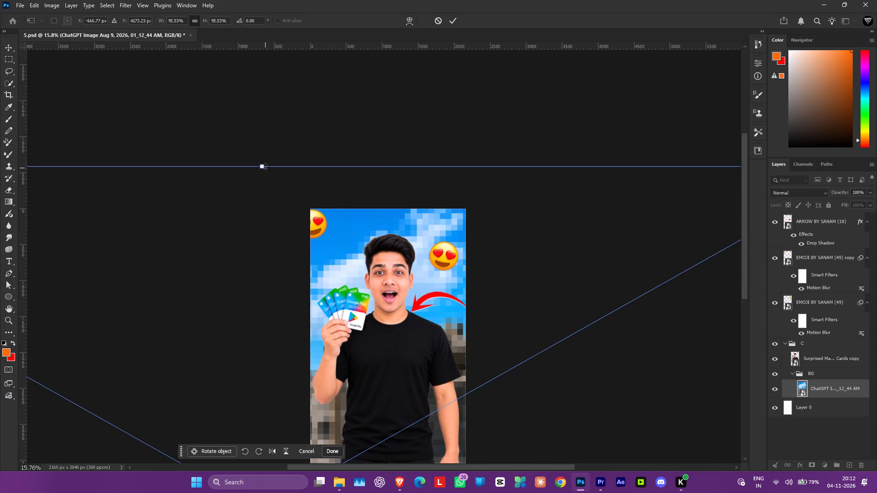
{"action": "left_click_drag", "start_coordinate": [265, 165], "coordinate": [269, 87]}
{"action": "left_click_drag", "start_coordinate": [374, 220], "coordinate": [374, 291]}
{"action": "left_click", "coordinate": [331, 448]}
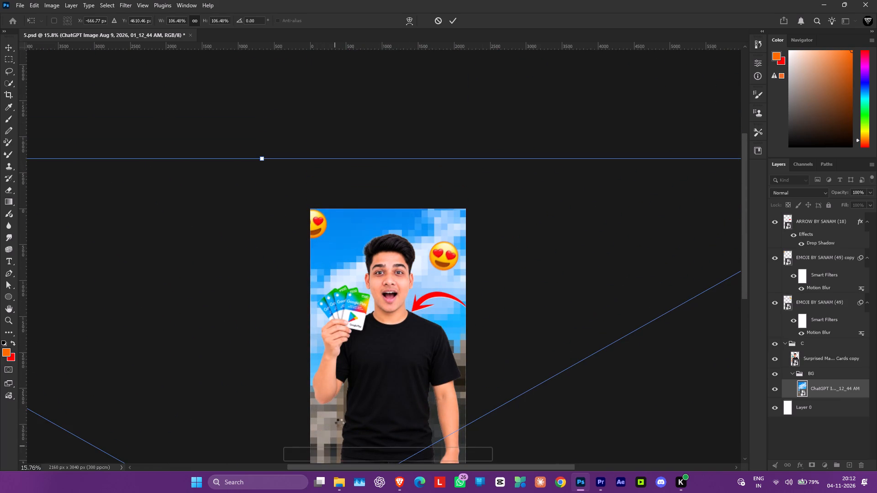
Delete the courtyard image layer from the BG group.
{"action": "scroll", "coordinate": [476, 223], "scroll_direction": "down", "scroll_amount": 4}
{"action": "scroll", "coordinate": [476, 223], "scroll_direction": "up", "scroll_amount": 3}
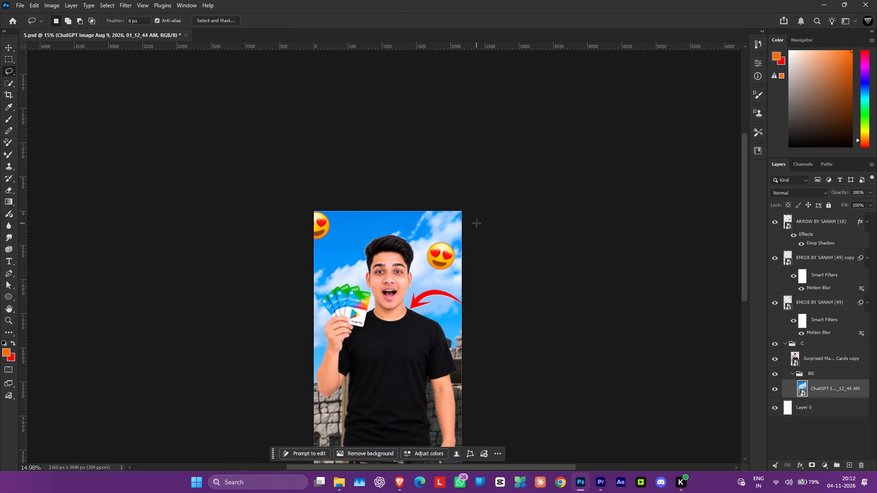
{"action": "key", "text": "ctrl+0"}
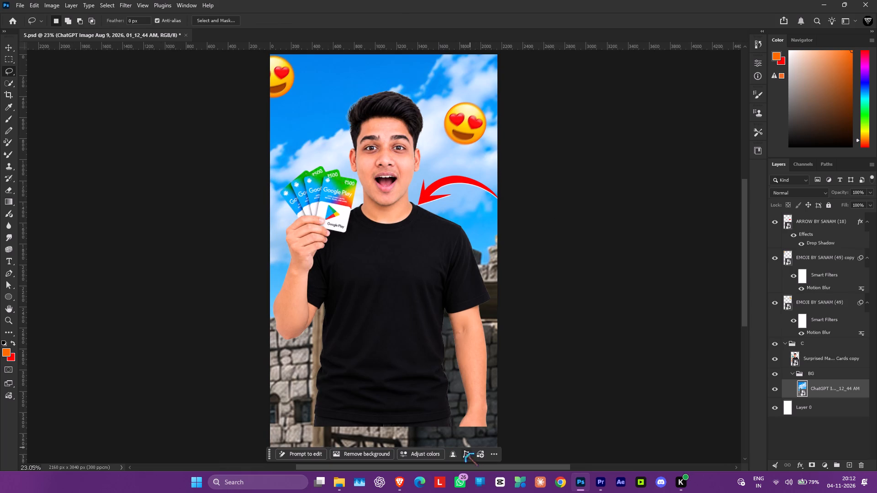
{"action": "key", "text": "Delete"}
Switch to WhatsApp.
{"action": "left_click", "coordinate": [460, 485]}
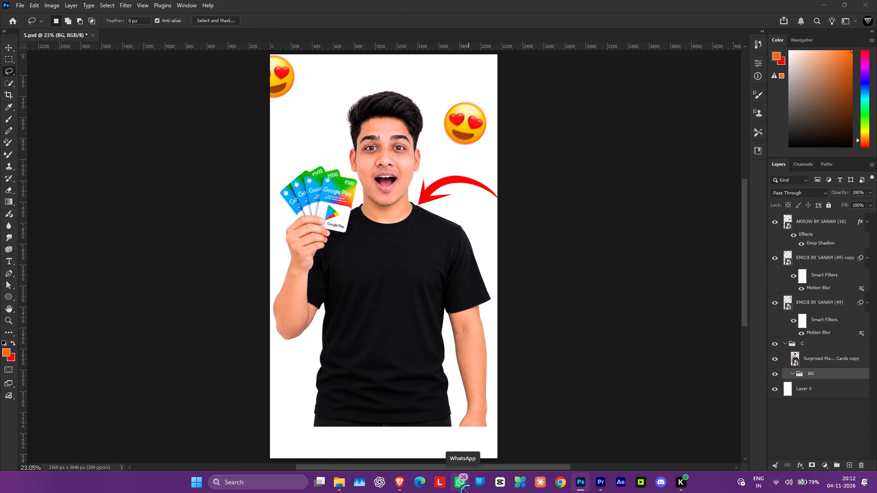
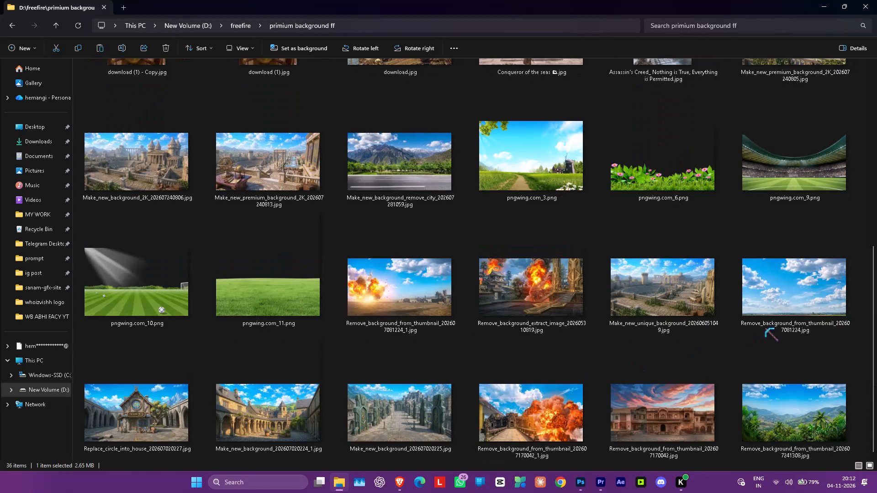
Place the blue-sky image Remove_background_from_thumbnail_202607081224.jpg from the primium background ff folder into 5.psd, beneath the man's cut-out.
{"action": "left_click", "coordinate": [786, 304]}
{"action": "left_click_drag", "start_coordinate": [780, 290], "coordinate": [610, 456]}
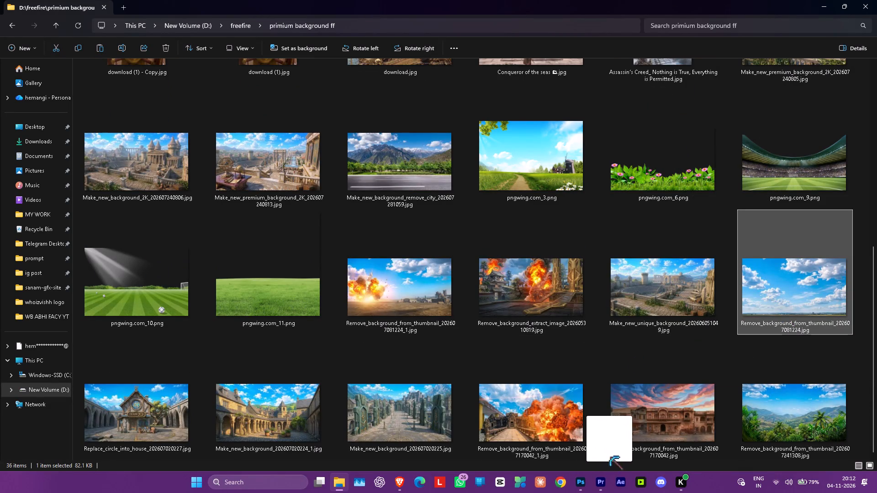
{"action": "left_click_drag", "start_coordinate": [610, 456], "coordinate": [335, 287]}
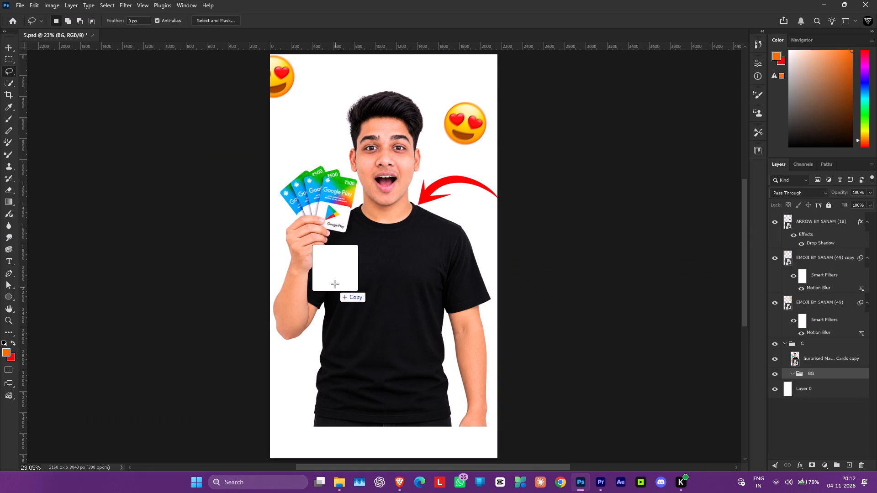
{"action": "left_click", "coordinate": [453, 340]}
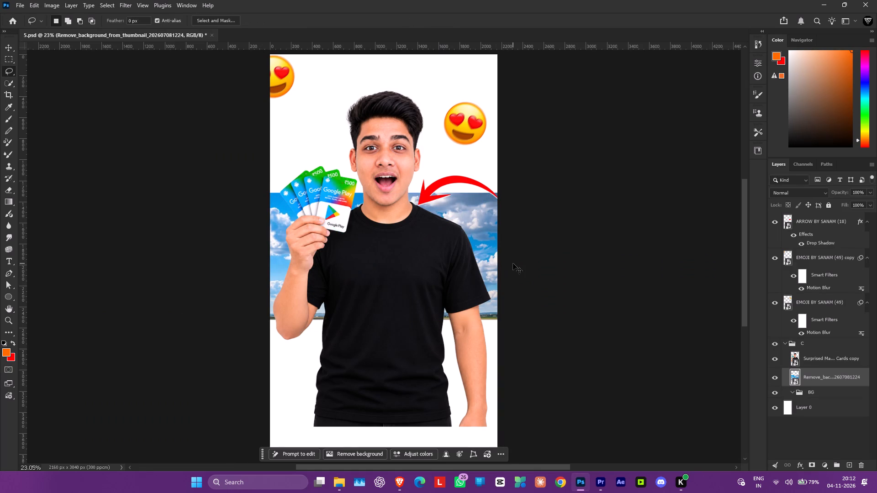
Enlarge the sky image to about 52%, position it so clouds cover the whole canvas, and save the document.
{"action": "key", "text": "ctrl+t"}
{"action": "left_click_drag", "start_coordinate": [499, 254], "coordinate": [767, 219]}
{"action": "left_click_drag", "start_coordinate": [580, 250], "coordinate": [481, 204]}
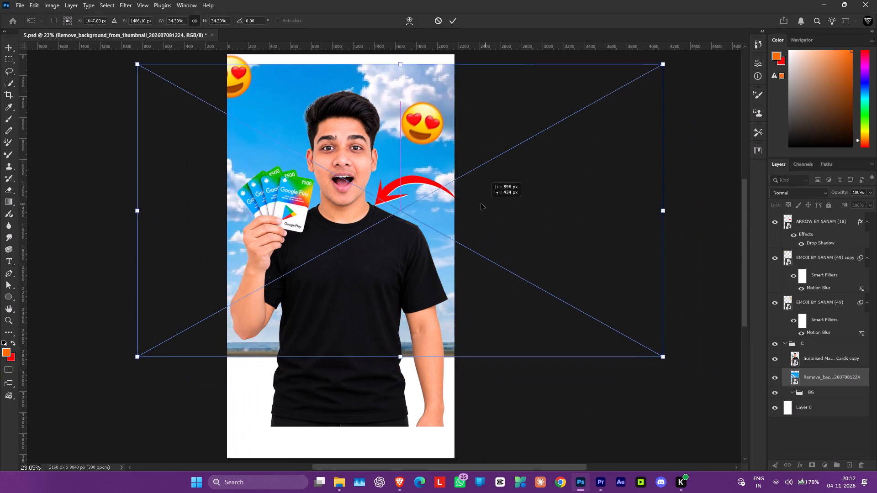
{"action": "left_click_drag", "start_coordinate": [481, 204], "coordinate": [453, 195]}
{"action": "left_click_drag", "start_coordinate": [364, 346], "coordinate": [353, 448]}
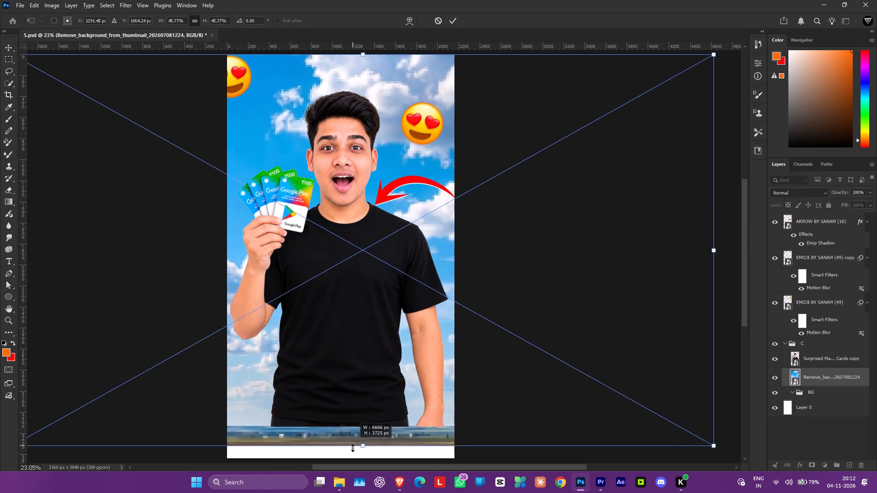
{"action": "left_click_drag", "start_coordinate": [353, 448], "coordinate": [349, 467]}
{"action": "scroll", "coordinate": [345, 338], "scroll_direction": "down", "scroll_amount": 7}
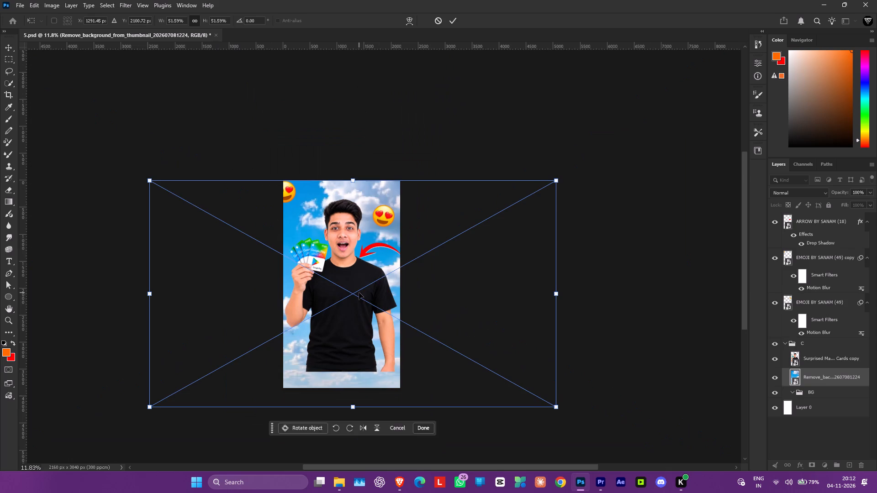
{"action": "left_click_drag", "start_coordinate": [359, 293], "coordinate": [307, 290]}
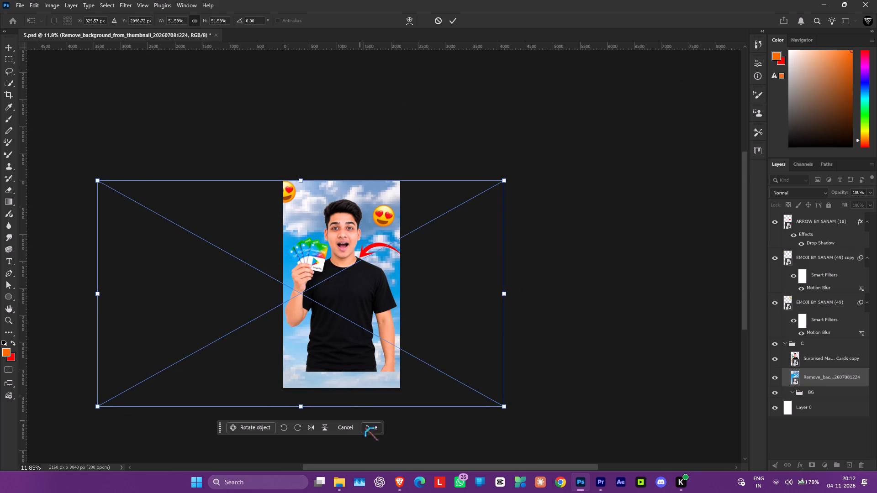
{"action": "left_click", "coordinate": [365, 427]}
{"action": "key", "text": "ctrl+0"}
{"action": "key", "text": "ctrl+s"}
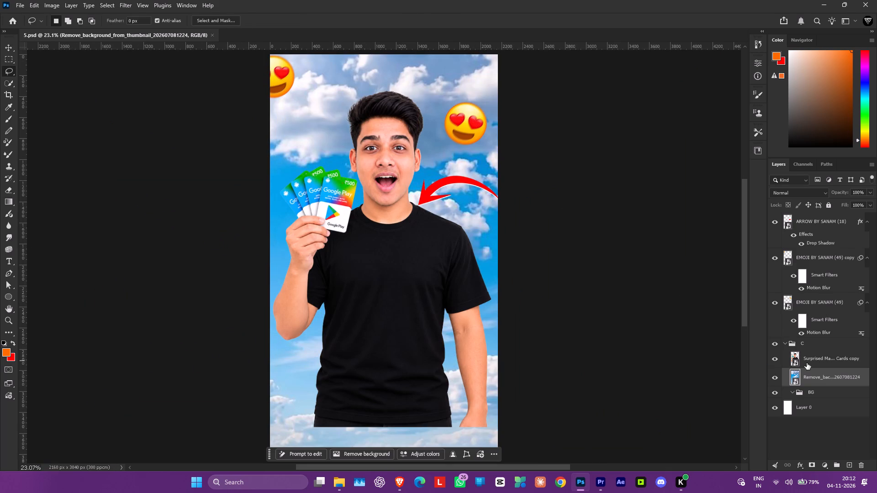
Apply the Camera Raw Filter to the sky layer with the SANAM CC preset at 100.
{"action": "right_click", "coordinate": [826, 373]}
{"action": "left_click", "coordinate": [827, 377]}
{"action": "right_click", "coordinate": [827, 377]}
{"action": "left_click", "coordinate": [825, 376]}
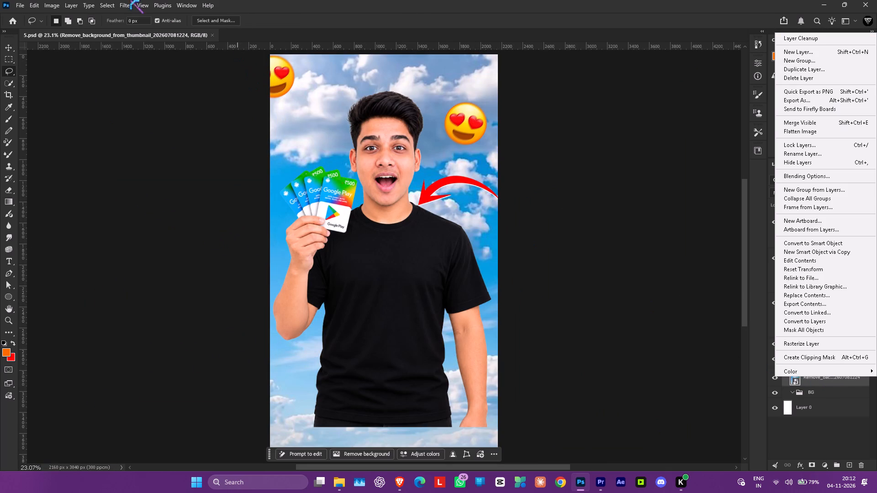
{"action": "left_click", "coordinate": [130, 0]}
{"action": "left_click", "coordinate": [116, 2]}
{"action": "left_click", "coordinate": [143, 74]}
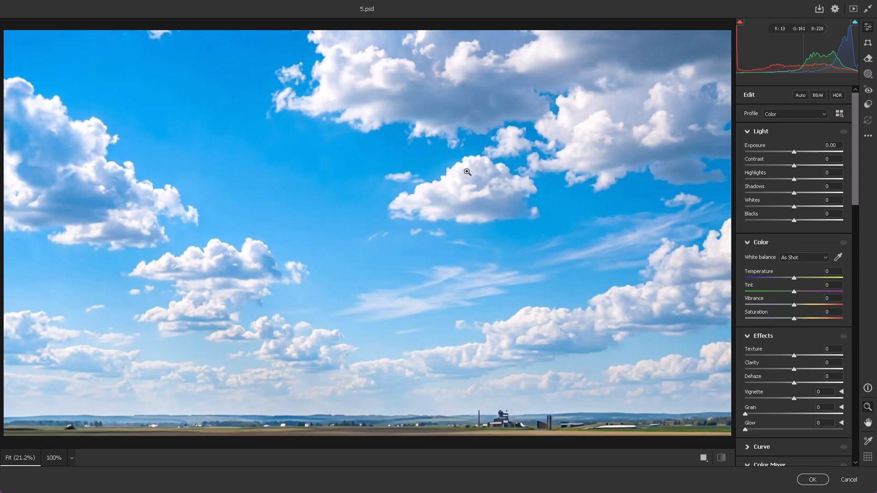
{"action": "left_click", "coordinate": [871, 100]}
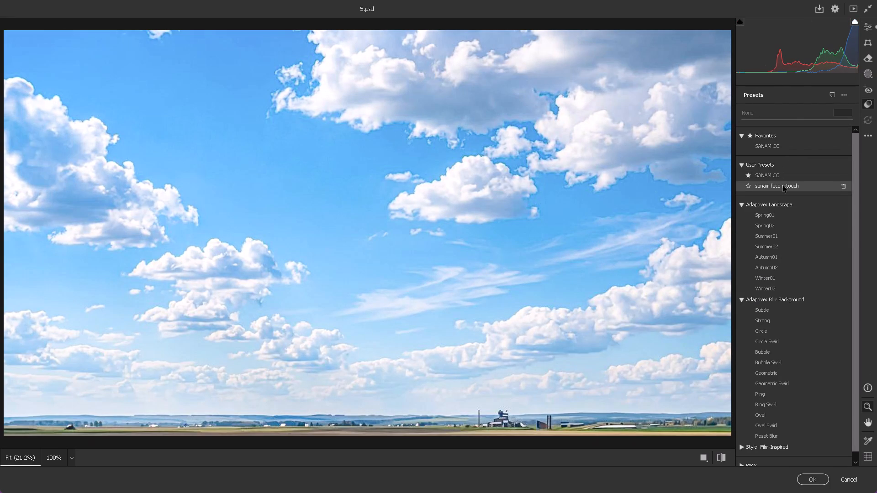
{"action": "left_click", "coordinate": [784, 145]}
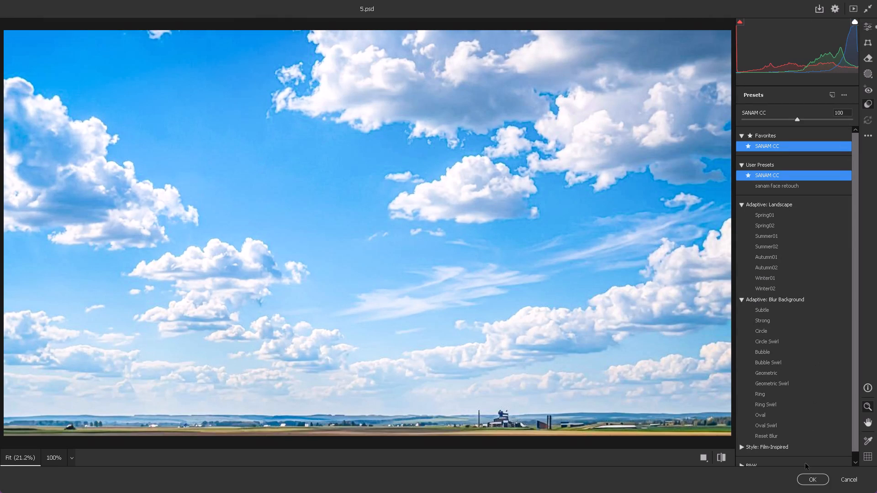
{"action": "left_click", "coordinate": [810, 477]}
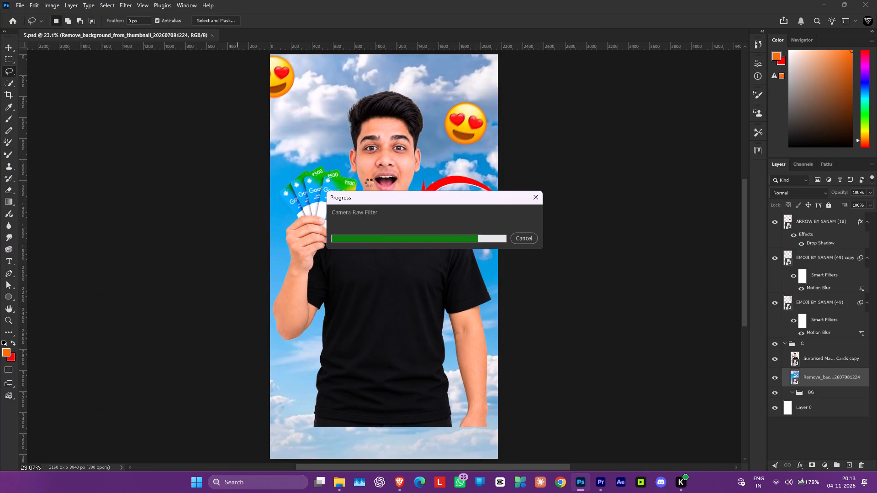
{"action": "key", "text": "ctrl+0"}
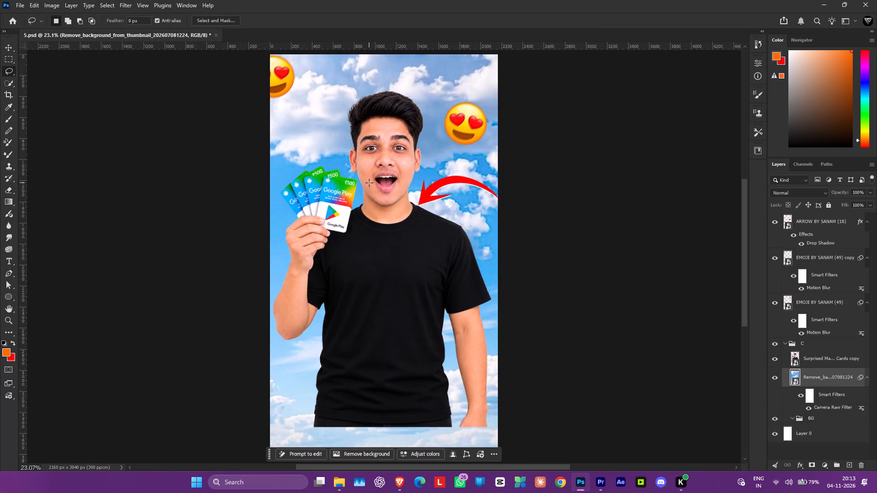
{"action": "key", "text": "ctrl+0"}
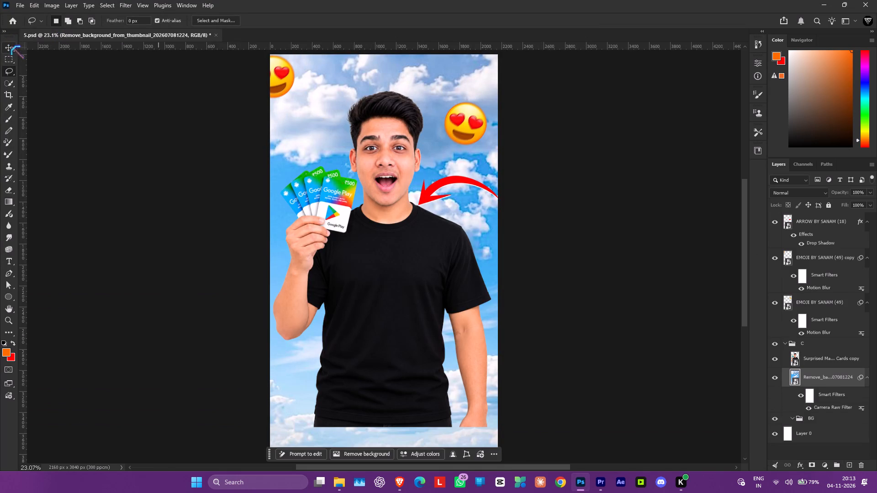
Deselect all layers with the Move tool and save the document.
{"action": "left_click", "coordinate": [11, 46]}
{"action": "left_click", "coordinate": [92, 92]}
{"action": "key", "text": "ctrl+0"}
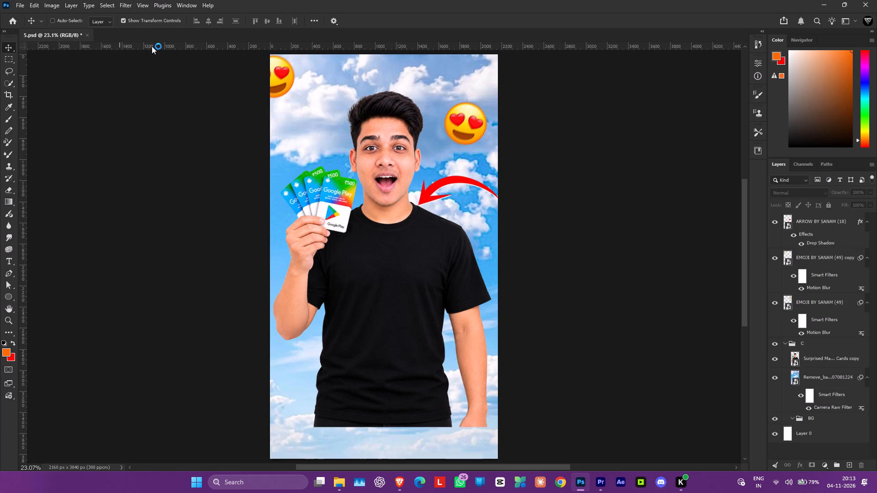
{"action": "key", "text": "ctrl+s"}
Shift the sky image leftward and slightly up so a different area of clouds fills the canvas behind the man.
{"action": "scroll", "coordinate": [366, 163], "scroll_direction": "up", "scroll_amount": 6, "text": "ctrl"}
{"action": "scroll", "coordinate": [376, 122], "scroll_direction": "down", "scroll_amount": 6}
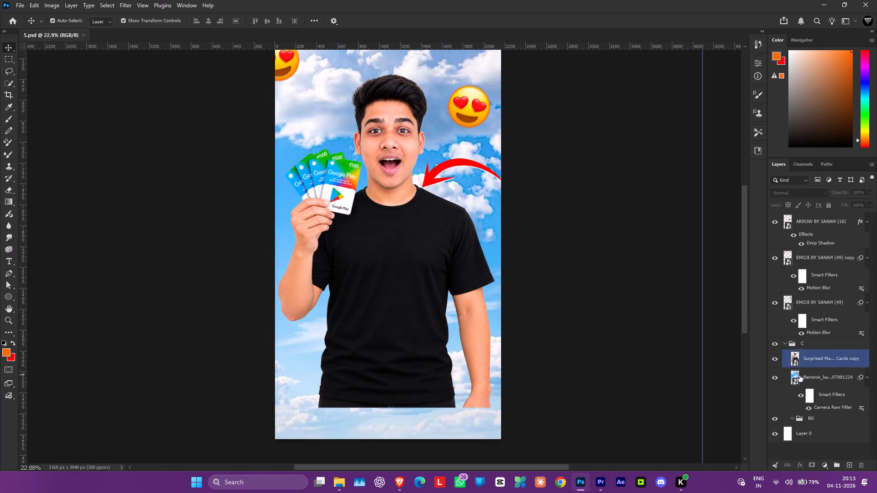
{"action": "left_click", "coordinate": [799, 375]}
{"action": "key", "text": "ctrl+t"}
{"action": "left_click_drag", "start_coordinate": [273, 277], "coordinate": [155, 277]}
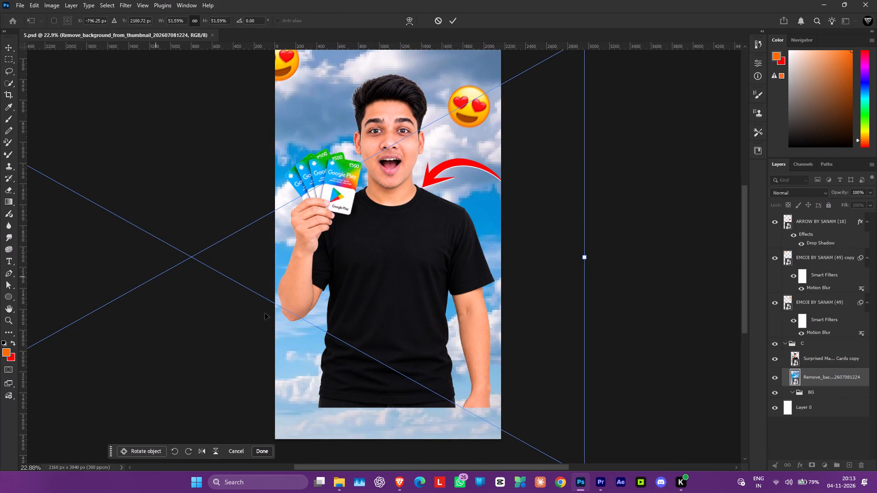
{"action": "left_click_drag", "start_coordinate": [368, 369], "coordinate": [321, 386]}
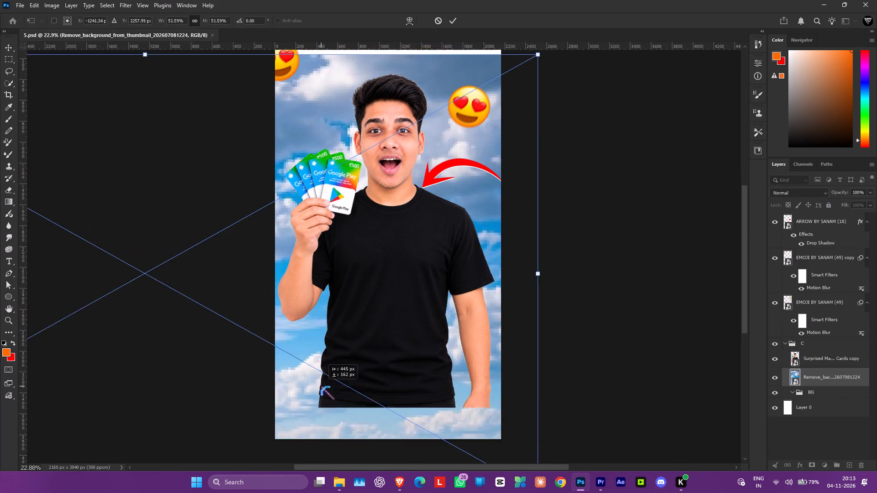
{"action": "left_click_drag", "start_coordinate": [321, 386], "coordinate": [387, 358]}
{"action": "left_click", "coordinate": [278, 452]}
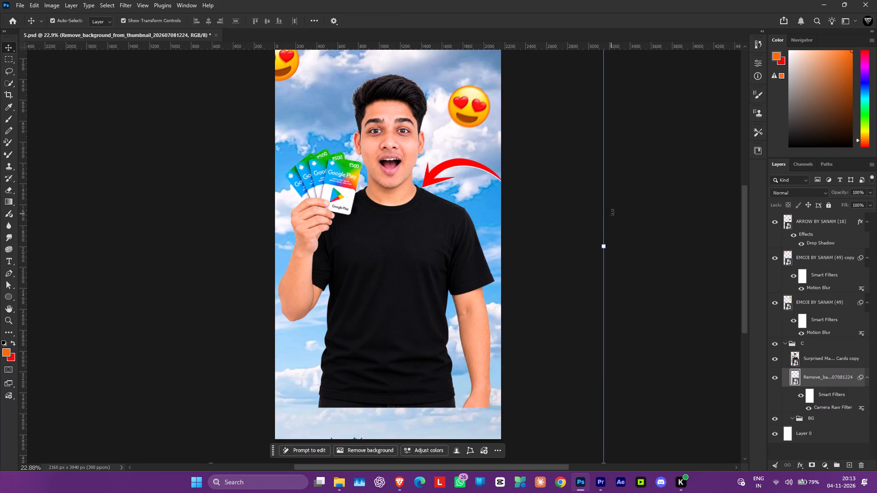
{"action": "left_click", "coordinate": [656, 184]}
Enlarge the man's cut-out and move it toward the canvas's lower right, with his body running off the bottom and right edges.
{"action": "scroll", "coordinate": [451, 171], "scroll_direction": "down", "scroll_amount": 6}
{"action": "scroll", "coordinate": [426, 153], "scroll_direction": "up", "scroll_amount": 7}
{"action": "left_click_drag", "start_coordinate": [426, 202], "coordinate": [424, 220]}
{"action": "scroll", "coordinate": [449, 182], "scroll_direction": "down", "scroll_amount": 4}
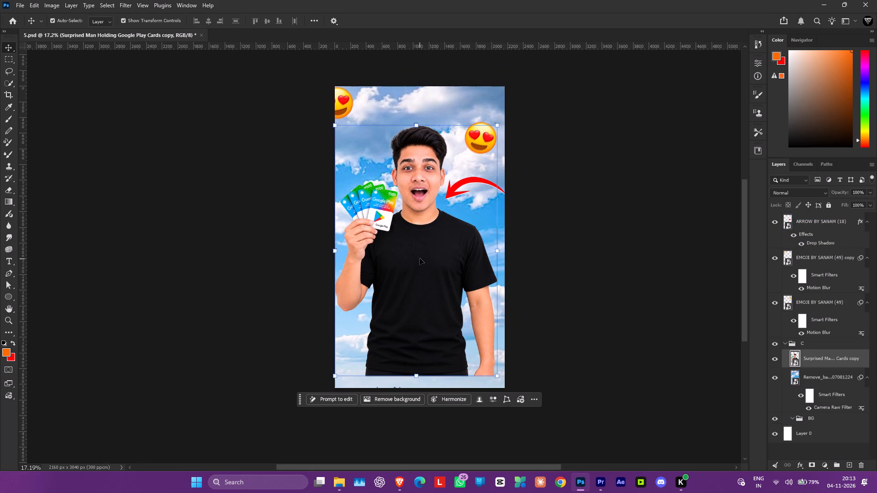
{"action": "left_click_drag", "start_coordinate": [425, 262], "coordinate": [424, 278]}
{"action": "left_click_drag", "start_coordinate": [416, 141], "coordinate": [418, 136]}
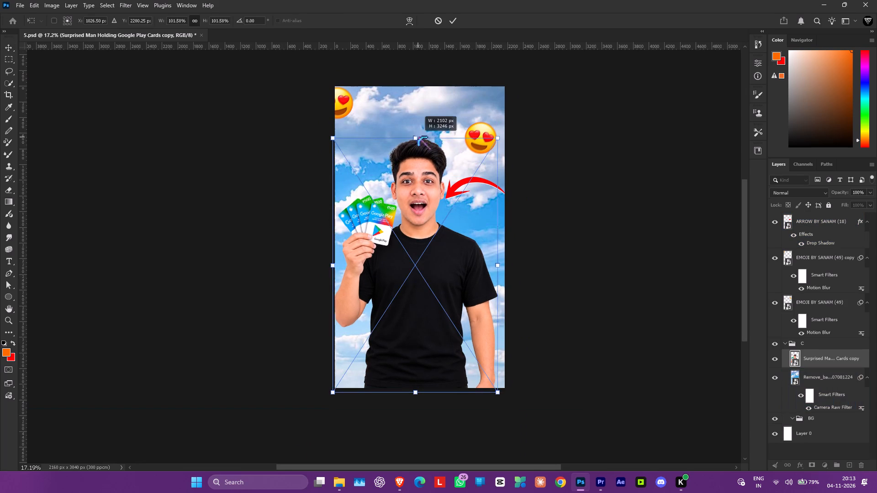
{"action": "left_click_drag", "start_coordinate": [418, 136], "coordinate": [422, 123]}
{"action": "left_click_drag", "start_coordinate": [427, 189], "coordinate": [460, 190]}
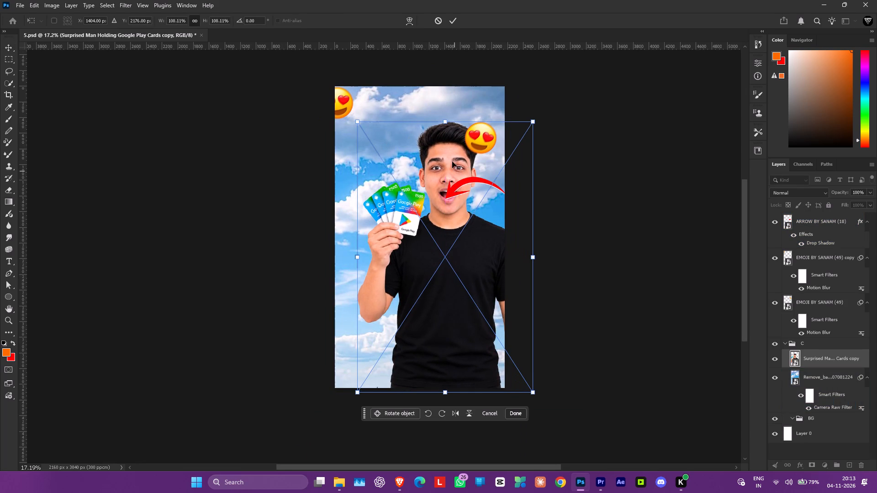
{"action": "left_click_drag", "start_coordinate": [449, 121], "coordinate": [453, 92]}
{"action": "left_click_drag", "start_coordinate": [462, 160], "coordinate": [482, 197]}
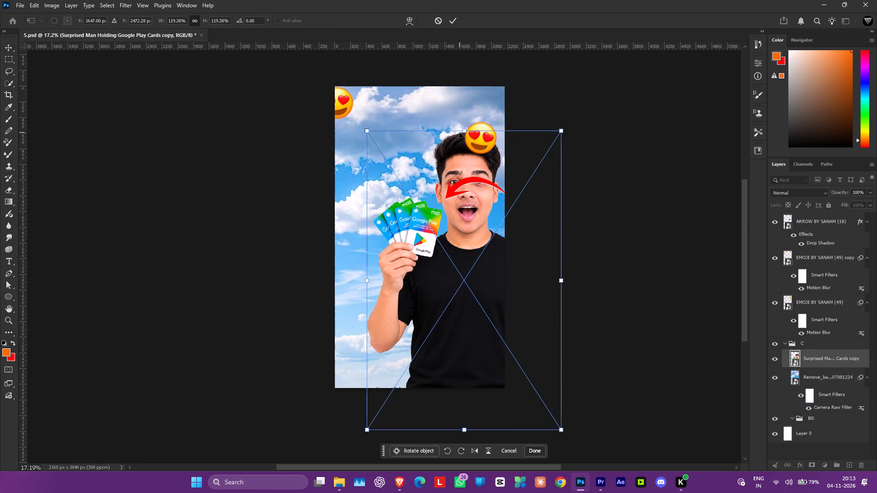
{"action": "left_click_drag", "start_coordinate": [465, 127], "coordinate": [475, 77]}
{"action": "left_click_drag", "start_coordinate": [479, 140], "coordinate": [477, 182]}
{"action": "left_click", "coordinate": [533, 452]}
{"action": "left_click", "coordinate": [591, 212]}
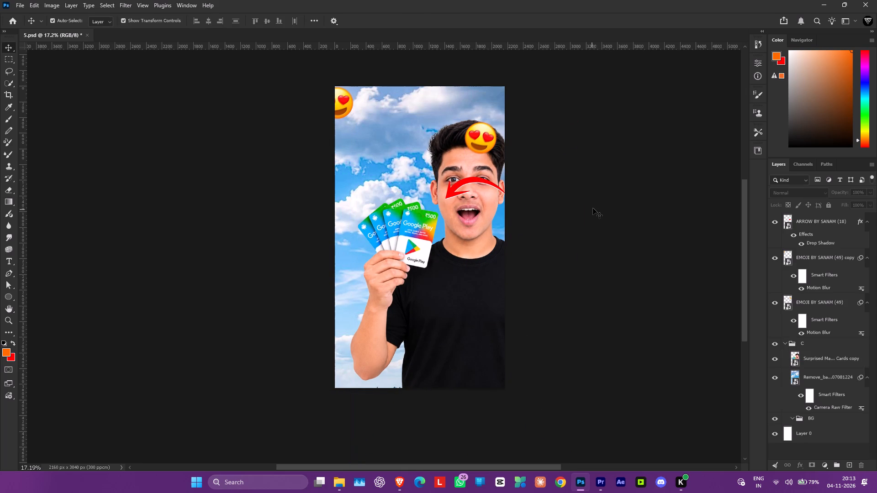
Flip the red arrow horizontally, shrink it and place it at the canvas's left edge, pointing at the Google Play cards.
{"action": "key", "text": "ctrl+0"}
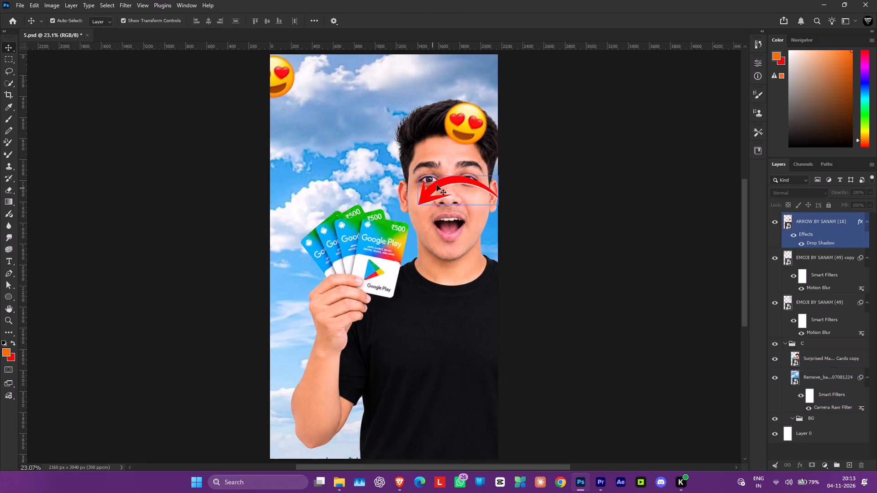
{"action": "left_click", "coordinate": [439, 182]}
{"action": "key", "text": "ctrl+t"}
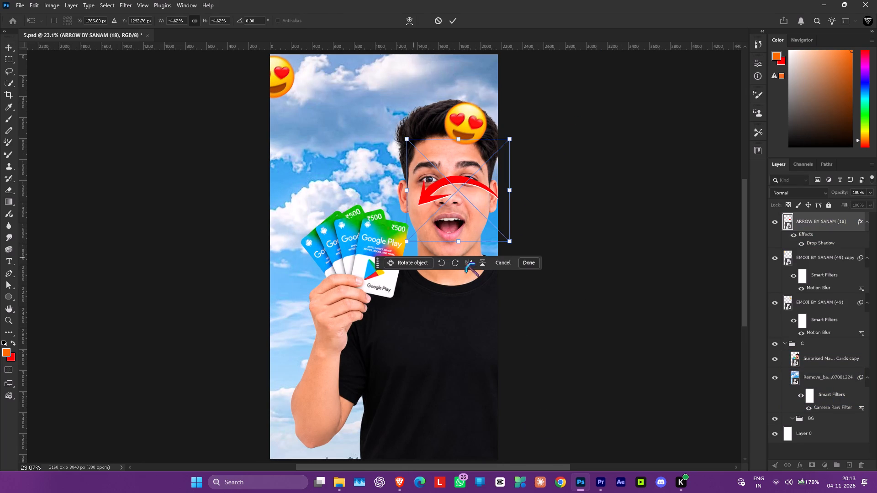
{"action": "left_click", "coordinate": [465, 263]}
{"action": "left_click_drag", "start_coordinate": [457, 204], "coordinate": [301, 204]}
{"action": "left_click_drag", "start_coordinate": [353, 190], "coordinate": [313, 189]}
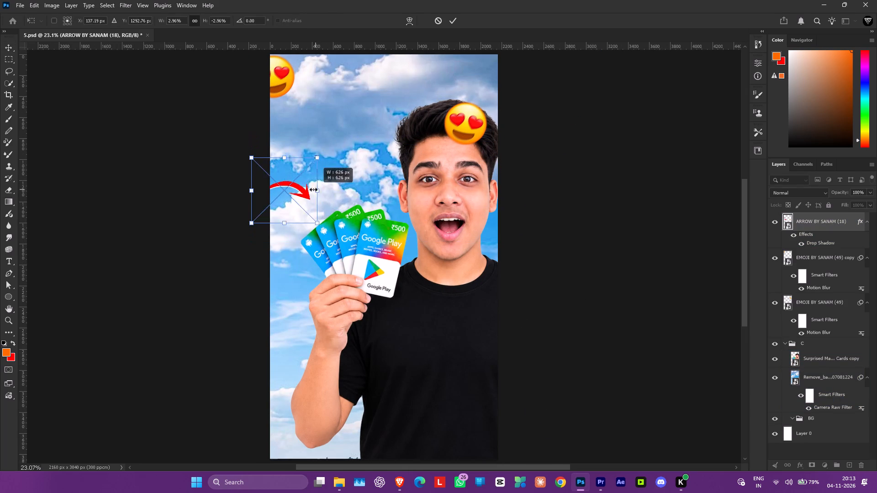
{"action": "left_click_drag", "start_coordinate": [313, 189], "coordinate": [308, 190]}
{"action": "left_click_drag", "start_coordinate": [306, 191], "coordinate": [323, 196]}
{"action": "left_click_drag", "start_coordinate": [310, 194], "coordinate": [317, 201]}
{"action": "left_click", "coordinate": [363, 253]}
Delete both heart-eyes emoji layers.
{"action": "left_click", "coordinate": [279, 81]}
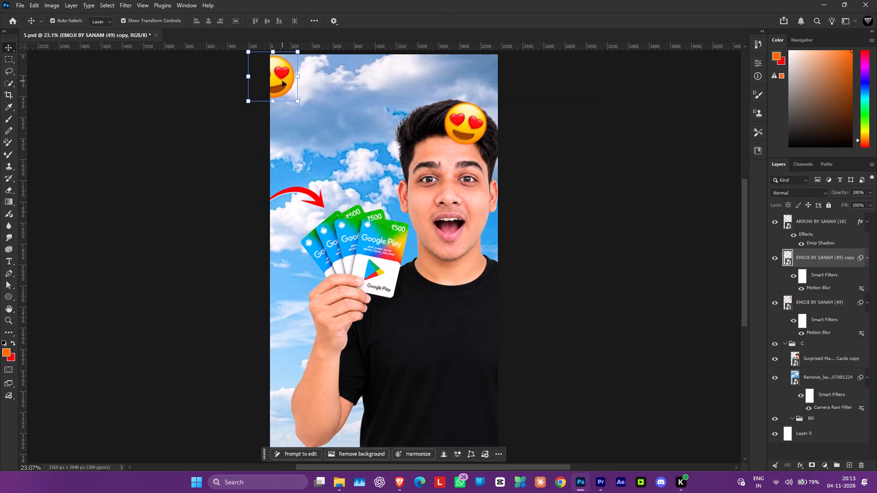
{"action": "left_click", "coordinate": [465, 125]}
{"action": "key", "text": "Delete"}
{"action": "left_click", "coordinate": [283, 76]}
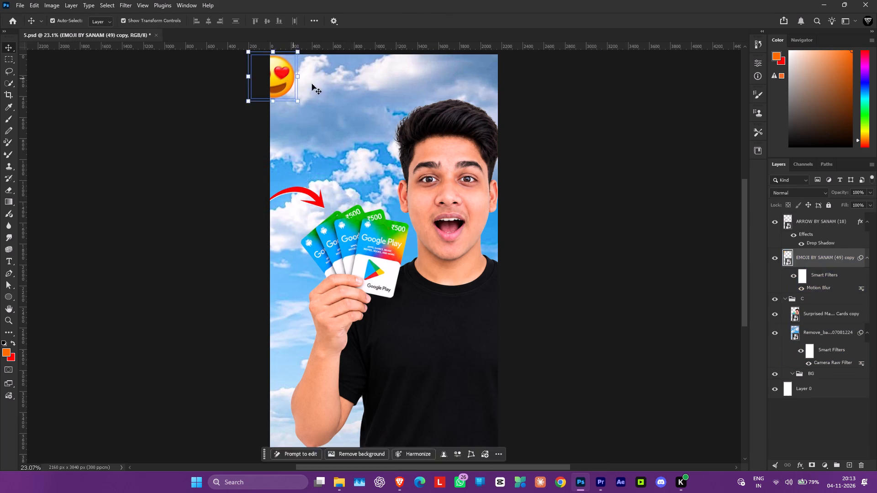
{"action": "key", "text": "Delete"}
{"action": "left_click", "coordinate": [615, 132]}
Fit the whole canvas in view and save the document.
{"action": "scroll", "coordinate": [385, 184], "scroll_direction": "down", "scroll_amount": 4}
{"action": "scroll", "coordinate": [419, 205], "scroll_direction": "up", "scroll_amount": 5}
{"action": "scroll", "coordinate": [419, 205], "scroll_direction": "down", "scroll_amount": 5}
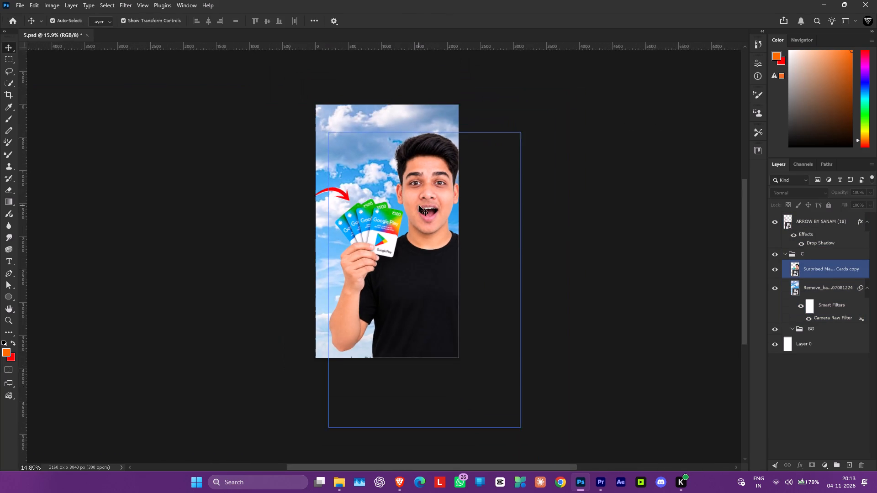
{"action": "scroll", "coordinate": [419, 205], "scroll_direction": "down", "scroll_amount": 2}
{"action": "key", "text": "ctrl+0"}
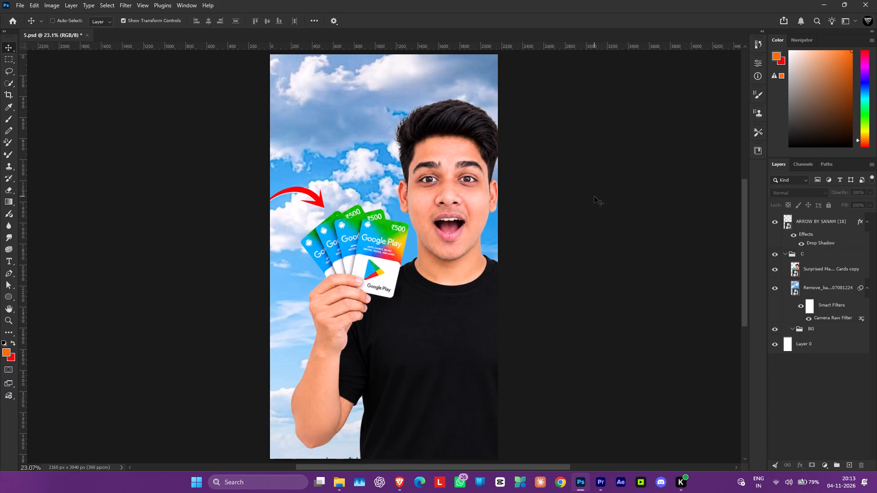
{"action": "key", "text": "ctrl+s"}
{"action": "key", "text": "ctrl+s"}
{"action": "key", "text": "ctrl+s"}
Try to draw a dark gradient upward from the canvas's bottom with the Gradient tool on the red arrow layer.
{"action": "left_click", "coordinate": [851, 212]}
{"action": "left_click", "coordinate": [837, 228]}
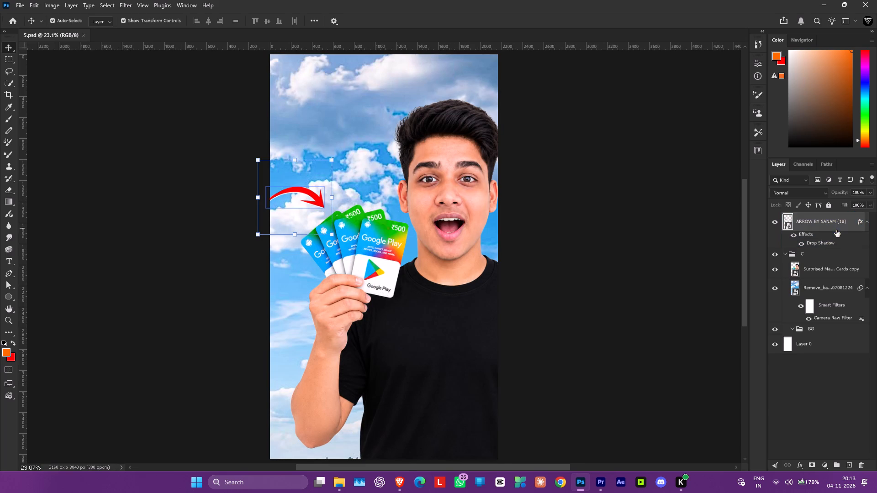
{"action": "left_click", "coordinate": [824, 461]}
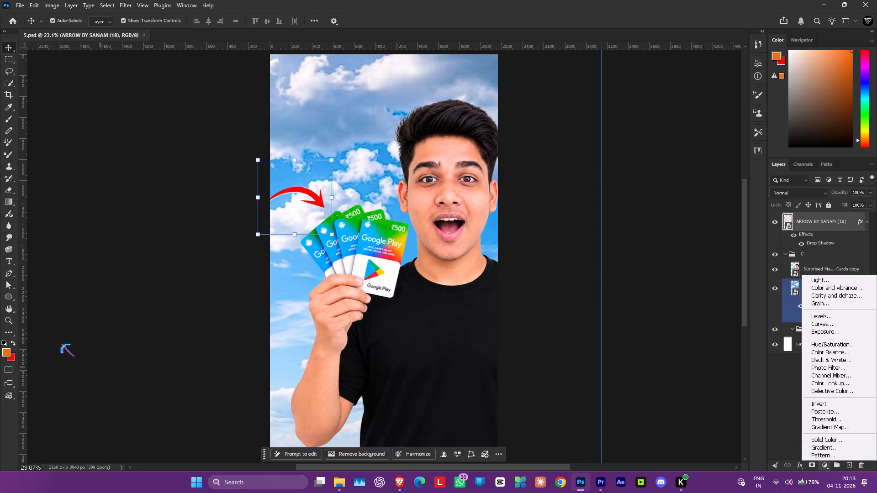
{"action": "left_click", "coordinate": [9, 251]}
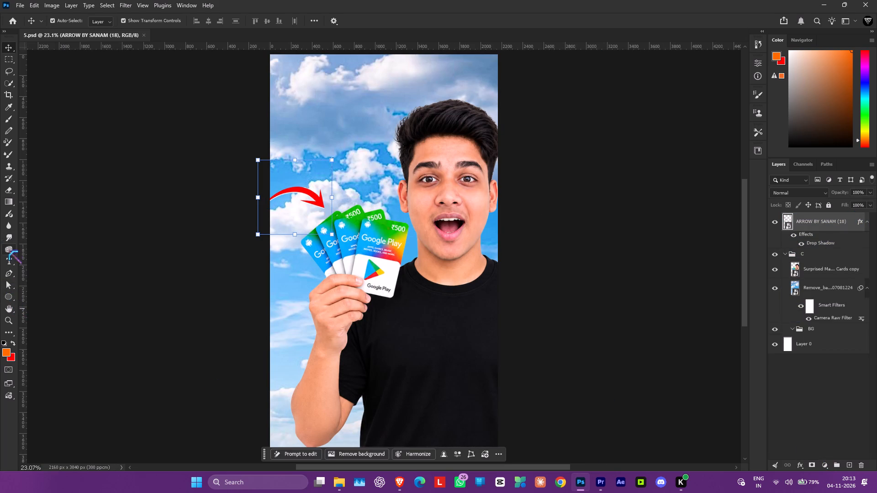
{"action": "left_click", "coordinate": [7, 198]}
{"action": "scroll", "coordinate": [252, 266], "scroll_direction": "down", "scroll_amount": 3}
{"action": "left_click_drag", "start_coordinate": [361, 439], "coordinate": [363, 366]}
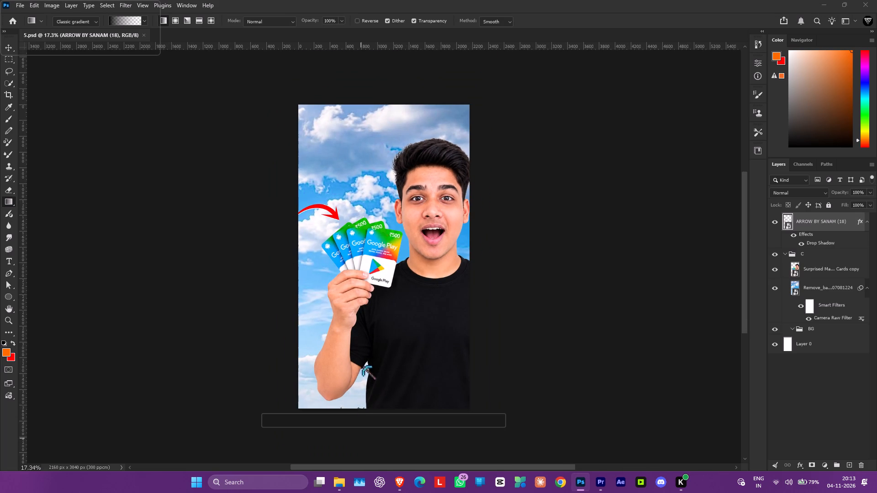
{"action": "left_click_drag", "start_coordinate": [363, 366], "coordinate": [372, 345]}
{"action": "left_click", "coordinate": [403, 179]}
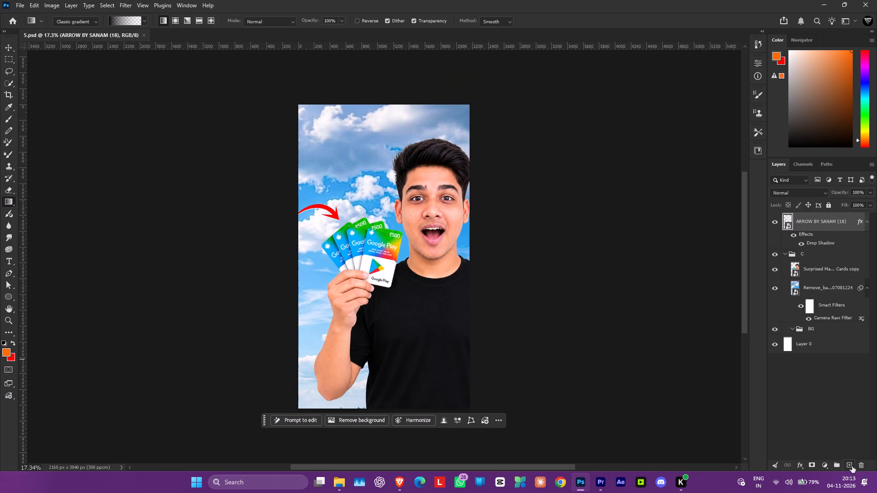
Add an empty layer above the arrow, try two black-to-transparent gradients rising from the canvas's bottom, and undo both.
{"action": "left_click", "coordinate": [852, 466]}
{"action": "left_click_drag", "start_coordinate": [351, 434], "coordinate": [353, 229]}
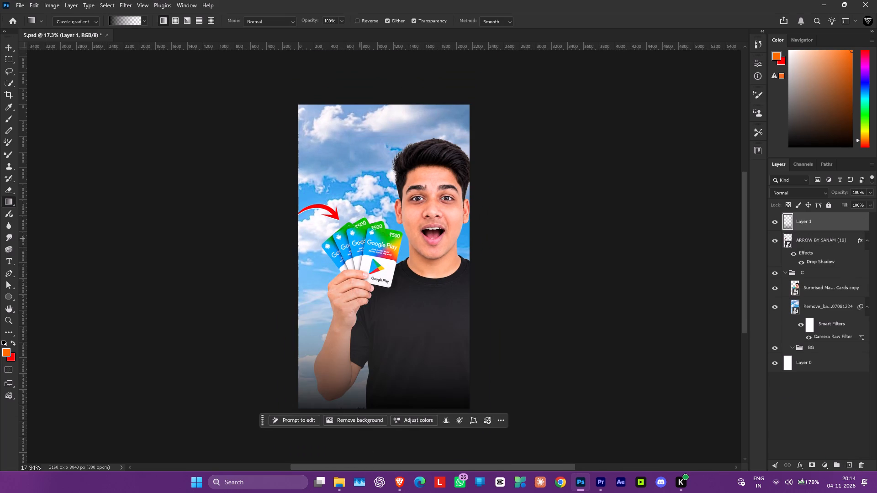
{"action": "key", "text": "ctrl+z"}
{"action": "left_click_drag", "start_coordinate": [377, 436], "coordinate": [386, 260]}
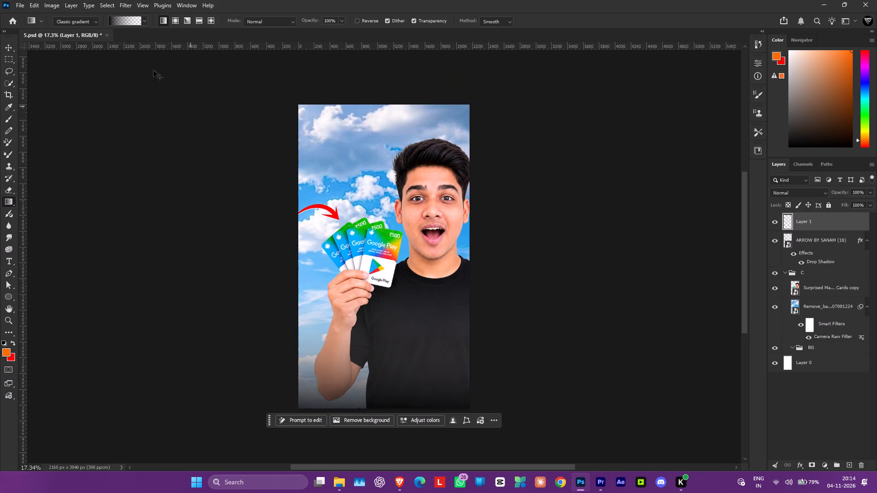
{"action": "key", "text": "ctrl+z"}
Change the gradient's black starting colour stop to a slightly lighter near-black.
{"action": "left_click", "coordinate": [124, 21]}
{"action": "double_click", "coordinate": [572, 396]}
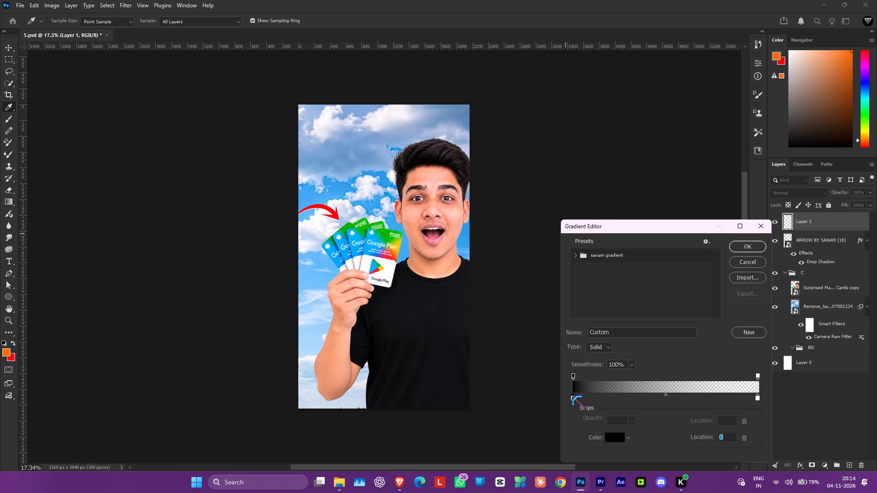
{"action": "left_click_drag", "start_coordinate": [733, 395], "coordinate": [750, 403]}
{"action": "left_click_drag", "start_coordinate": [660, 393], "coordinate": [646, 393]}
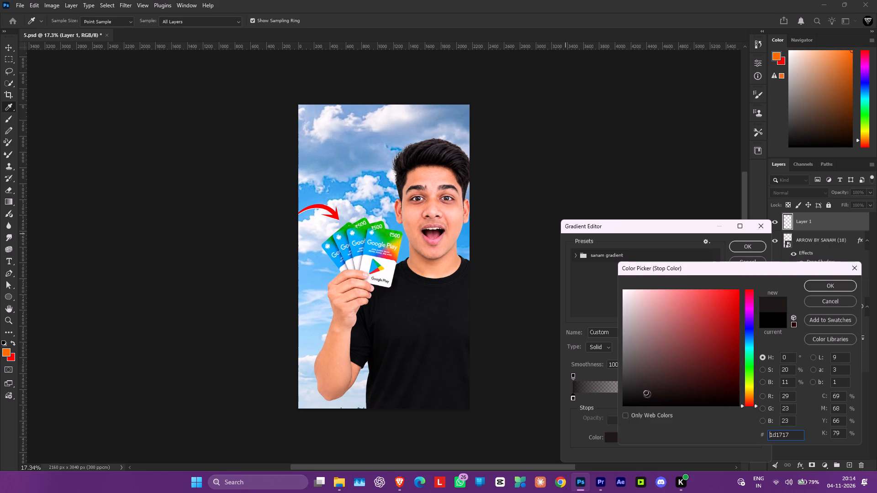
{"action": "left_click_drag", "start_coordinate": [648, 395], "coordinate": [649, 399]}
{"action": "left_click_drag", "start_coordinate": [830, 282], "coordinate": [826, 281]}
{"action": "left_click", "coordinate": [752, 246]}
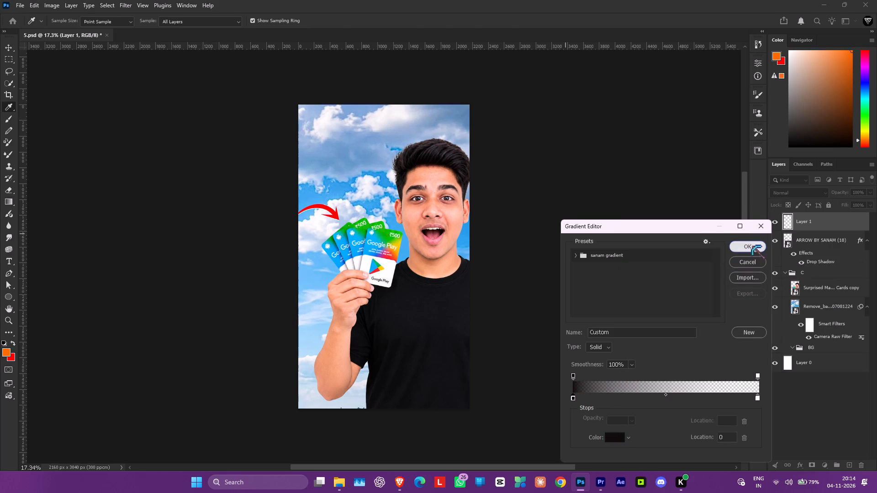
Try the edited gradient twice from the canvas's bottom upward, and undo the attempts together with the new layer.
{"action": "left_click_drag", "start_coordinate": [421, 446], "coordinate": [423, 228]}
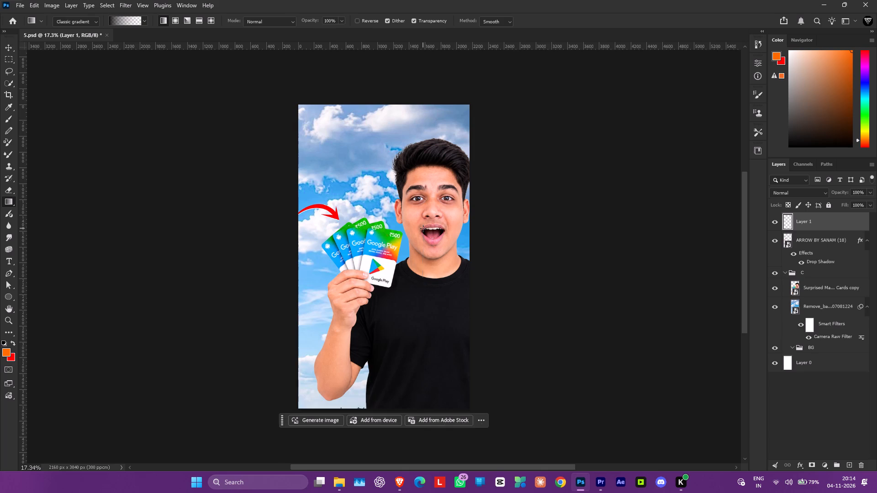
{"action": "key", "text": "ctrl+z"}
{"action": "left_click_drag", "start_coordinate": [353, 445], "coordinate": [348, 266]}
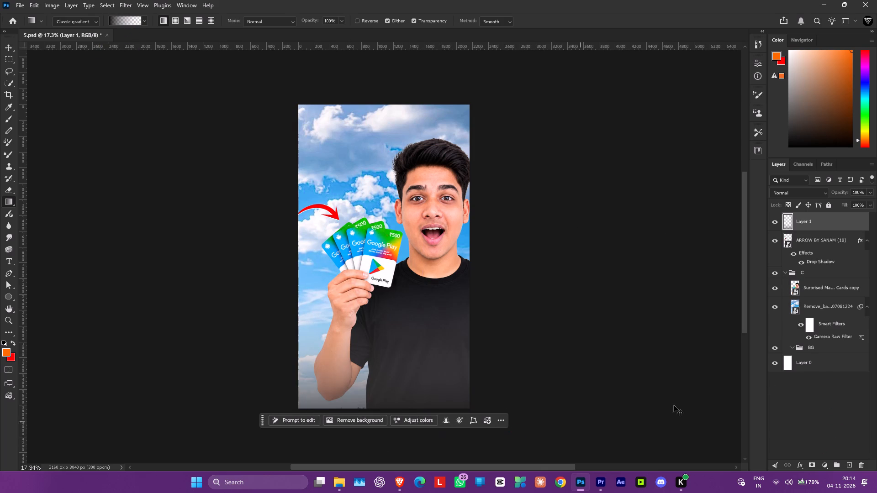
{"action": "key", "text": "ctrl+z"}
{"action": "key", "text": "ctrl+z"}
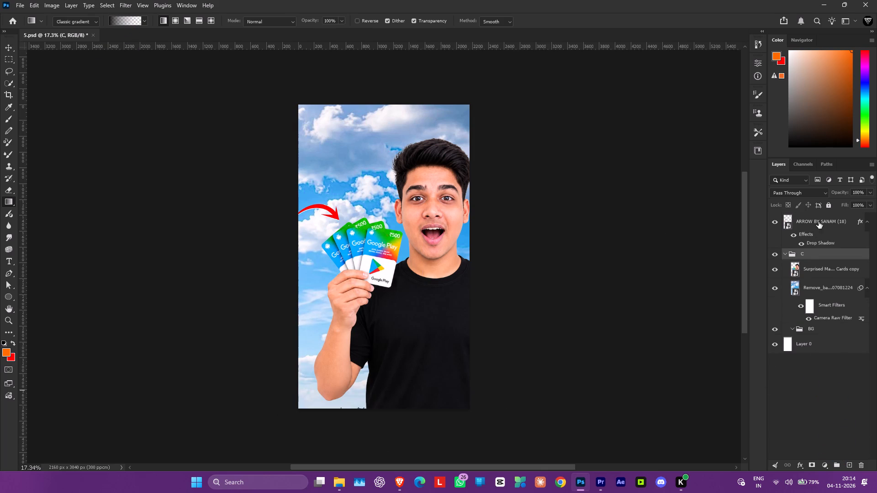
Add a Solid Color fill layer above the red arrow layer in neutral near-black #0d0d0d.
{"action": "left_click", "coordinate": [819, 222]}
{"action": "left_click", "coordinate": [827, 467]}
{"action": "left_click", "coordinate": [827, 445]}
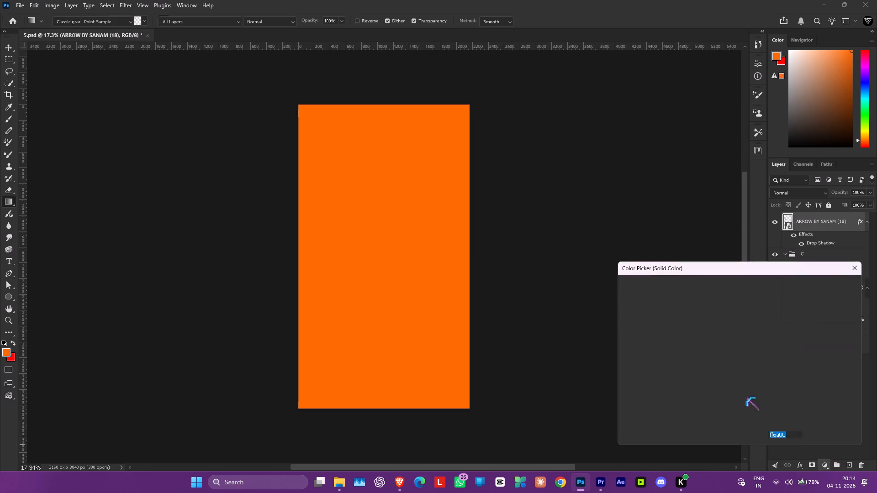
{"action": "left_click_drag", "start_coordinate": [695, 376], "coordinate": [656, 390]}
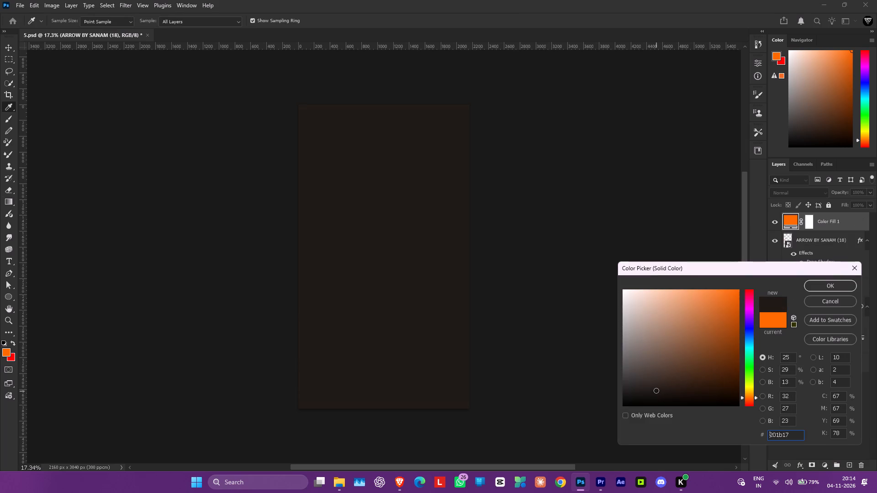
{"action": "left_click_drag", "start_coordinate": [656, 390], "coordinate": [617, 399]}
{"action": "left_click_drag", "start_coordinate": [617, 399], "coordinate": [616, 400]}
{"action": "left_click", "coordinate": [837, 289]}
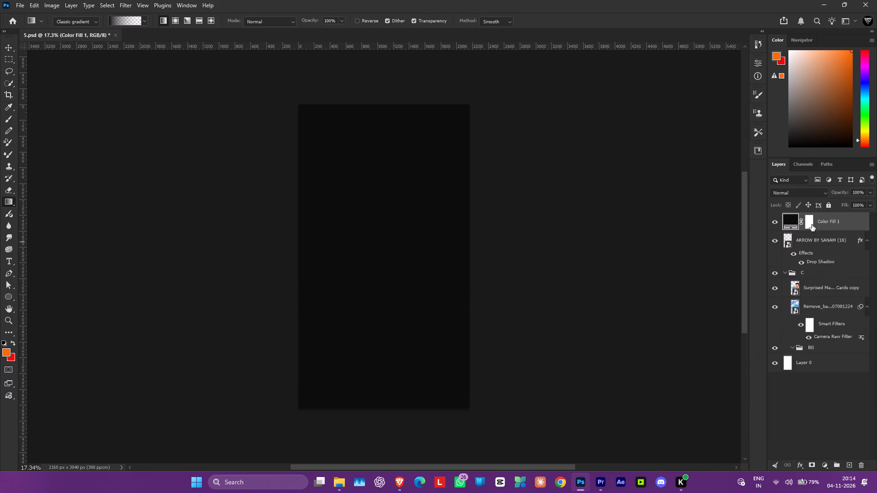
Change the colour fill layer to a very dark warm brown, about #0f0b09.
{"action": "left_click", "coordinate": [814, 220]}
{"action": "double_click", "coordinate": [789, 221]}
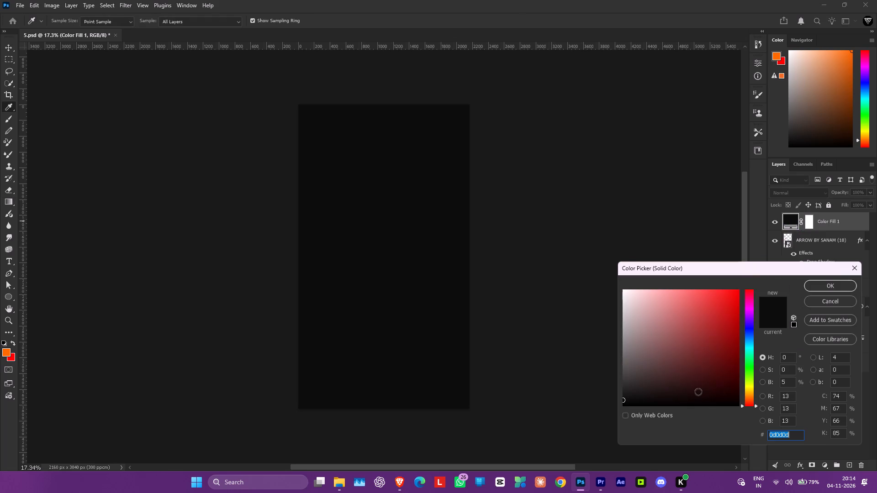
{"action": "left_click", "coordinate": [746, 402]}
{"action": "left_click_drag", "start_coordinate": [671, 387], "coordinate": [667, 293]}
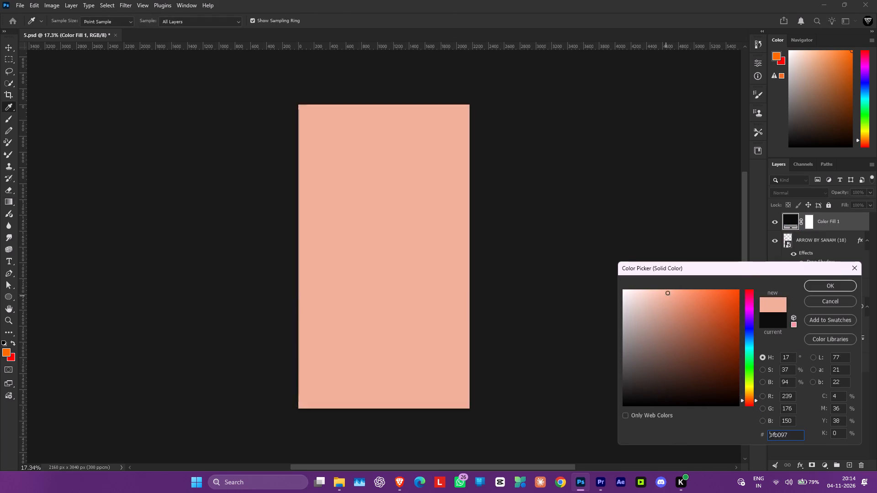
{"action": "left_click_drag", "start_coordinate": [667, 293], "coordinate": [671, 399]}
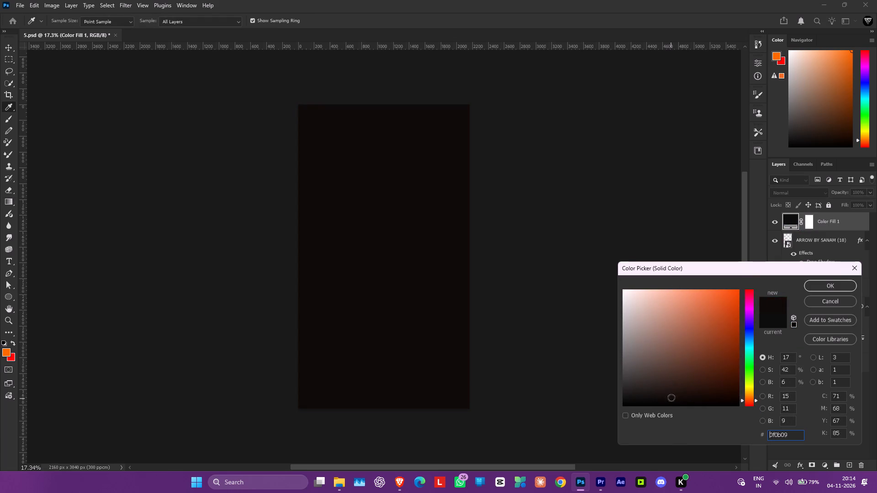
{"action": "left_click", "coordinate": [823, 288]}
Invert the colour fill layer's mask so that the dark fill is hidden.
{"action": "left_click", "coordinate": [810, 218]}
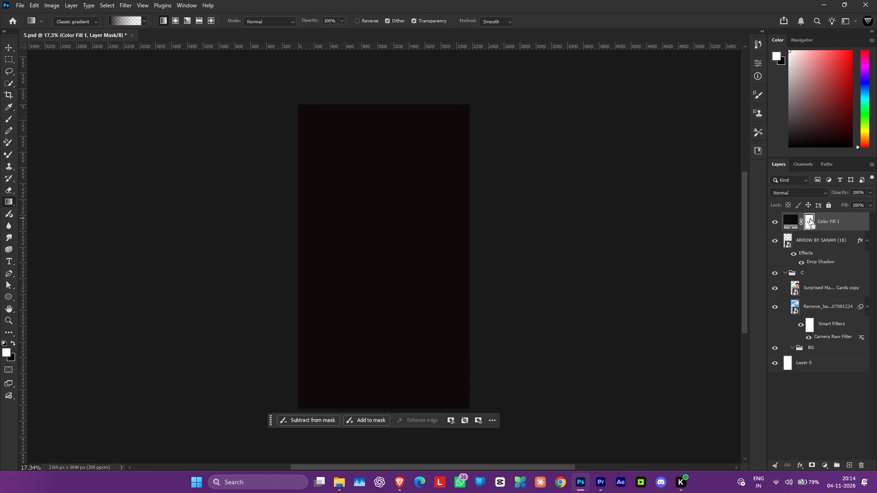
{"action": "key", "text": "ctrl+i"}
{"action": "scroll", "coordinate": [314, 241], "scroll_direction": "down", "scroll_amount": 1}
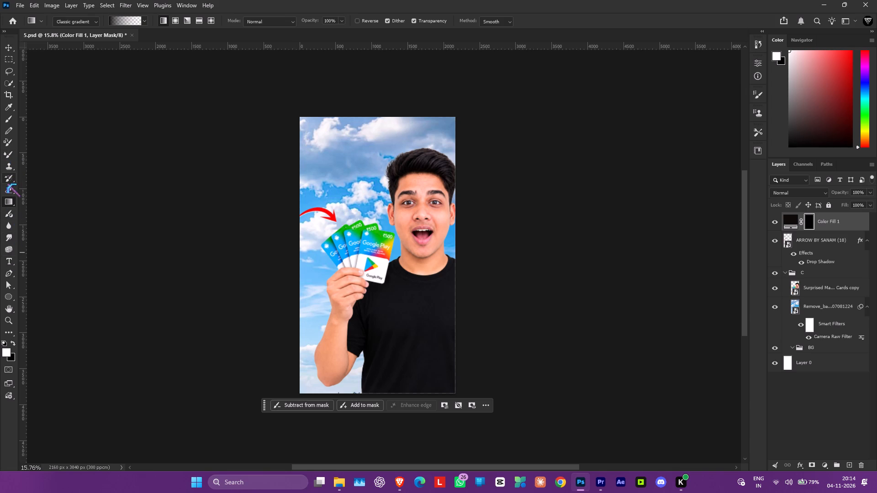
Reveal a soft dark fade along the canvas's bottom on the fill mask, using a 1934 px soft Eraser with black foreground.
{"action": "left_click", "coordinate": [10, 188]}
{"action": "right_click_drag", "start_coordinate": [365, 241], "coordinate": [412, 189], "text": "ctrl+alt"}
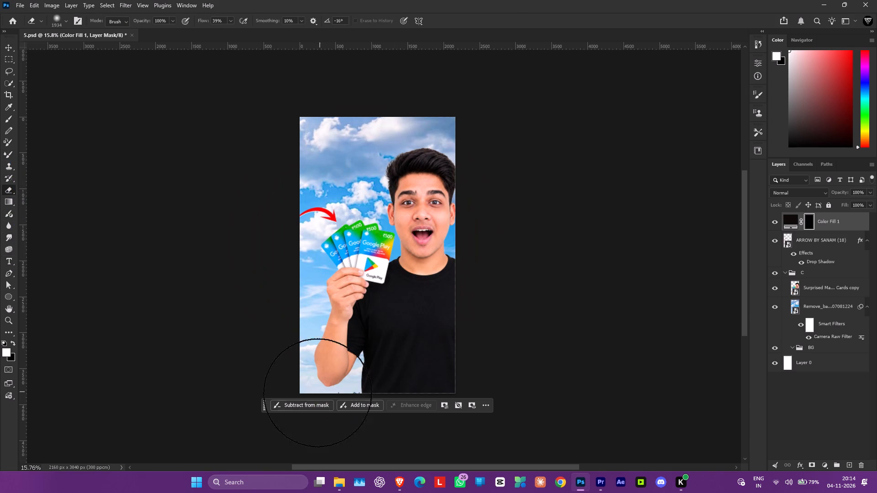
{"action": "left_click_drag", "start_coordinate": [284, 396], "coordinate": [385, 405]}
{"action": "left_click_drag", "start_coordinate": [239, 411], "coordinate": [378, 417]}
{"action": "key", "text": "x"}
{"action": "left_click_drag", "start_coordinate": [279, 406], "coordinate": [650, 394]}
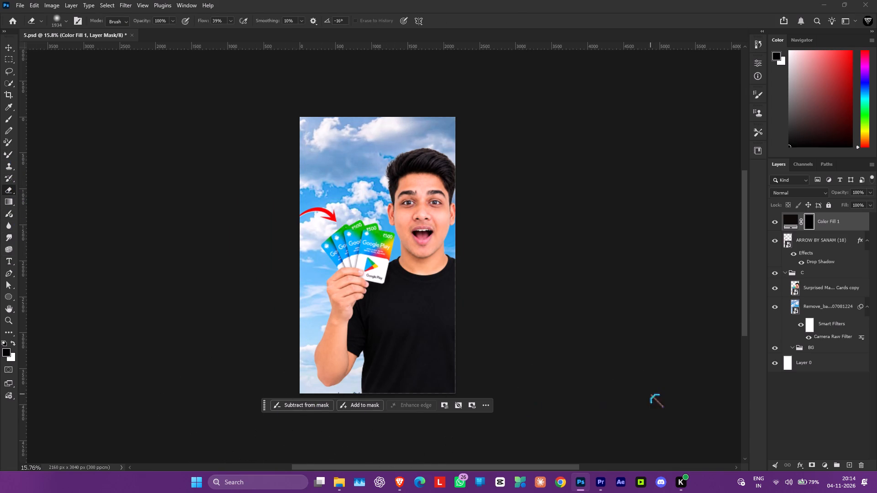
{"action": "left_click_drag", "start_coordinate": [650, 394], "coordinate": [632, 393]}
{"action": "left_click_drag", "start_coordinate": [247, 425], "coordinate": [40, 389]}
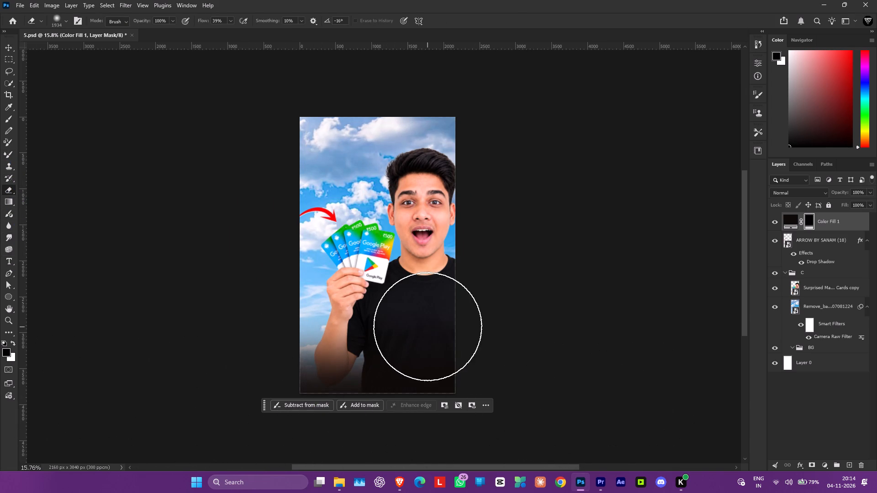
Enlarge the soft Eraser to about 3997 px and extend the dark fade across the canvas's bottom on the fill mask.
{"action": "scroll", "coordinate": [363, 411], "scroll_direction": "up", "scroll_amount": 5}
{"action": "scroll", "coordinate": [455, 327], "scroll_direction": "down", "scroll_amount": 4}
{"action": "right_click_drag", "start_coordinate": [392, 357], "coordinate": [436, 336], "text": "ctrl+alt"}
{"action": "right_click_drag", "start_coordinate": [409, 318], "coordinate": [453, 300], "text": "ctrl+alt"}
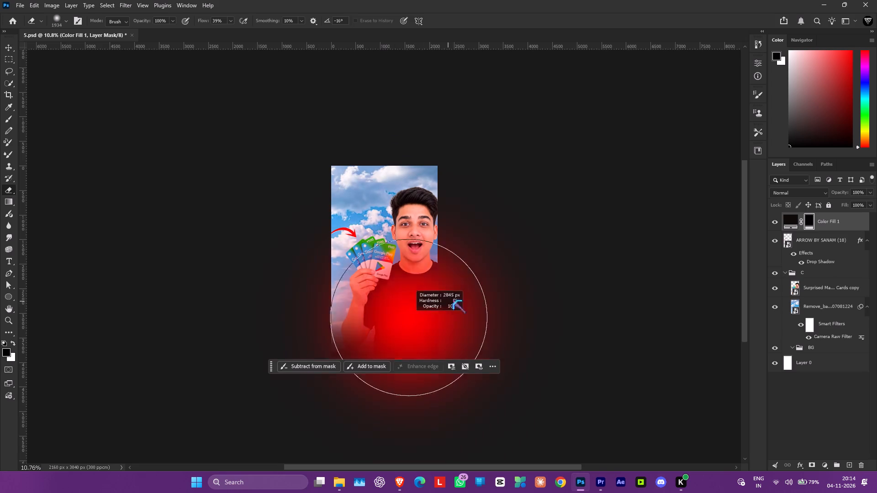
{"action": "right_click_drag", "start_coordinate": [453, 300], "coordinate": [476, 288], "text": "ctrl+alt"}
{"action": "left_click_drag", "start_coordinate": [272, 387], "coordinate": [556, 360]}
Save the document and fit the whole canvas in view.
{"action": "key", "text": "ctrl+0"}
{"action": "key", "text": "ctrl+s"}
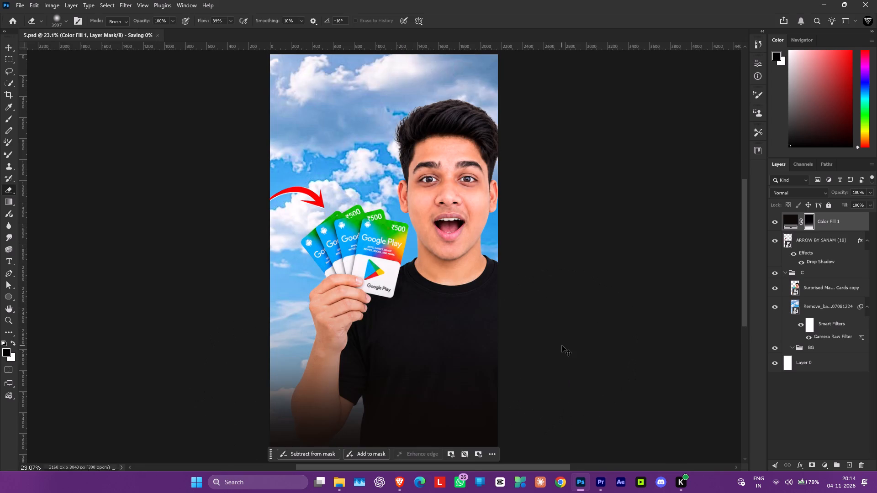
{"action": "key", "text": "ctrl+s"}
{"action": "scroll", "coordinate": [399, 188], "scroll_direction": "down", "scroll_amount": 1}
{"action": "key", "text": "ctrl+s"}
{"action": "key", "text": "ctrl+s"}
{"action": "key", "text": "ctrl+s"}
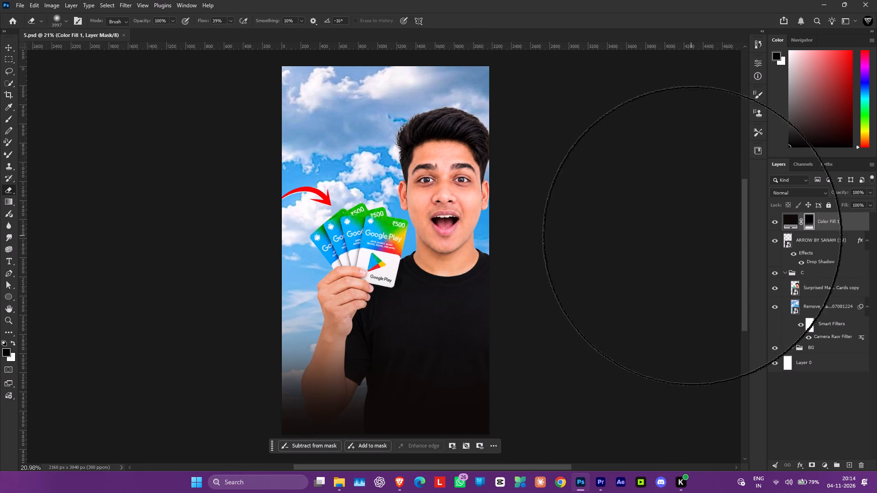
{"action": "left_click_drag", "start_coordinate": [746, 234], "coordinate": [747, 216]}
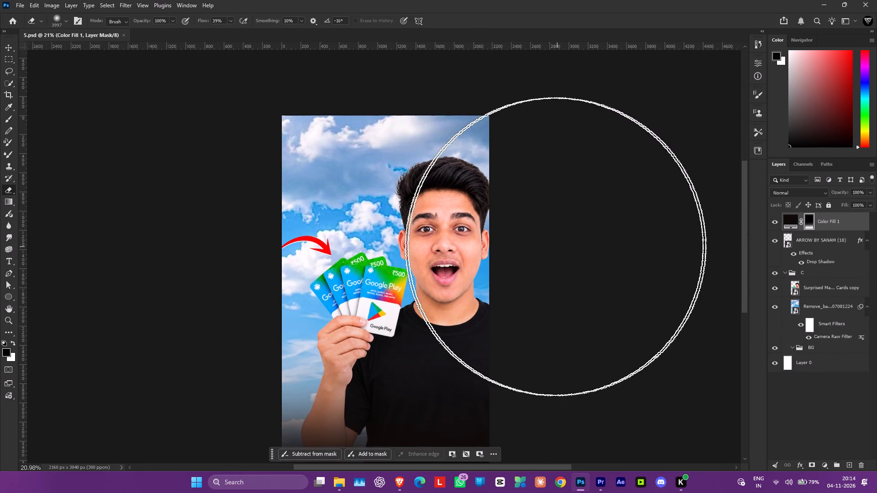
{"action": "key", "text": "ctrl+0"}
{"action": "key", "text": "ctrl+s"}
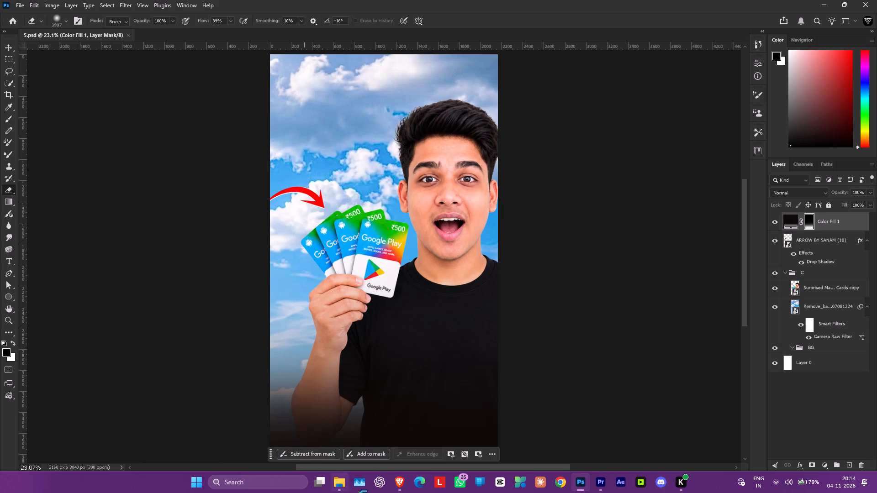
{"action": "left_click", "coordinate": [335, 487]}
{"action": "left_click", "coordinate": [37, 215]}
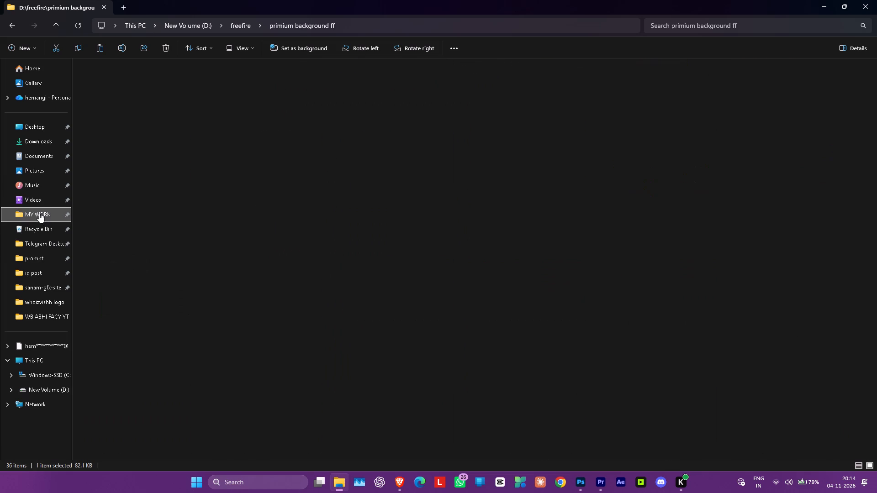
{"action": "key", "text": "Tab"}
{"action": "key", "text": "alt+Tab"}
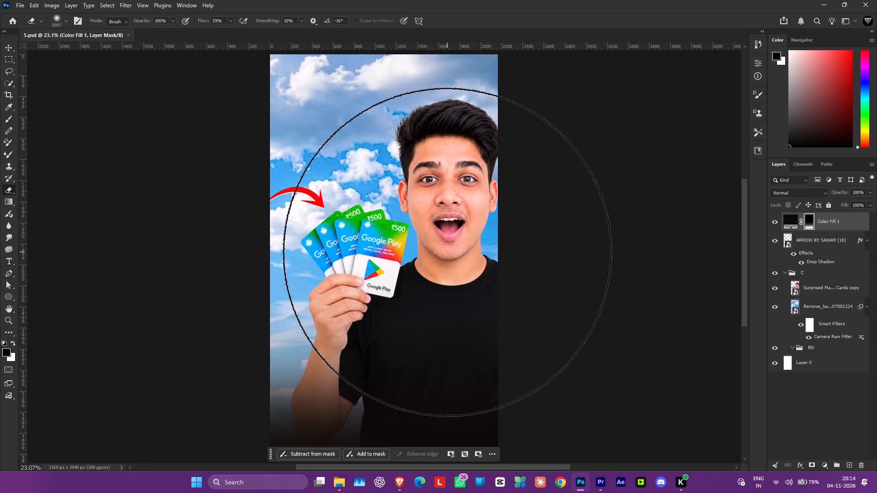
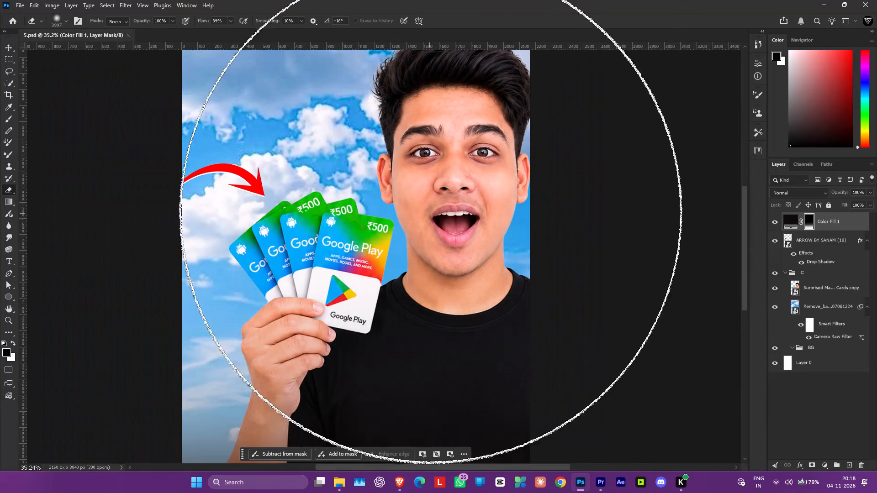
Fit the whole canvas in view and save the document.
{"action": "key", "text": "ctrl+0"}
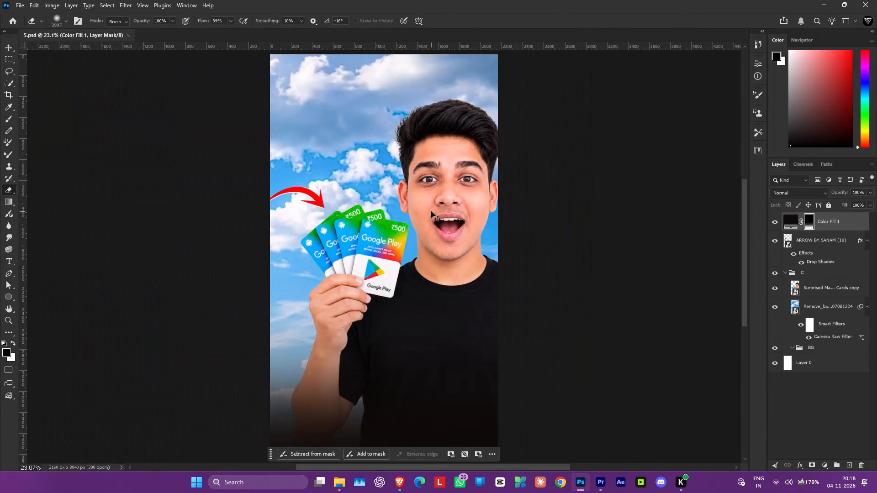
{"action": "key", "text": "ctrl+s"}
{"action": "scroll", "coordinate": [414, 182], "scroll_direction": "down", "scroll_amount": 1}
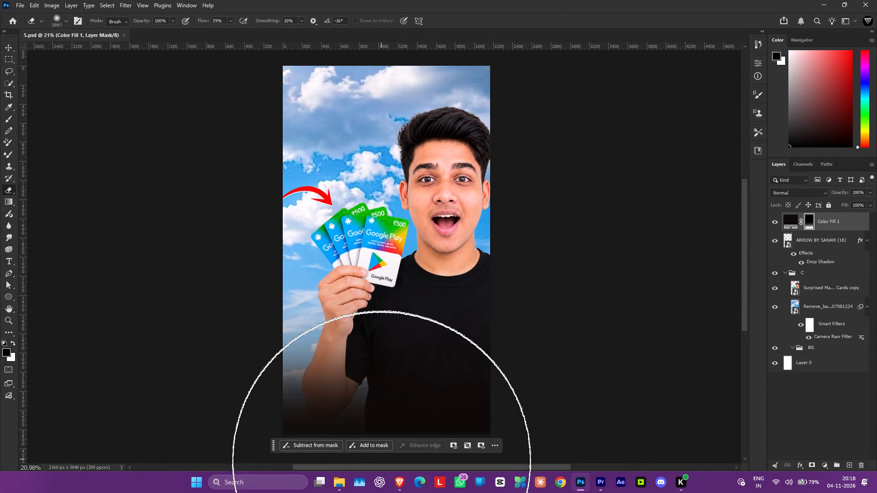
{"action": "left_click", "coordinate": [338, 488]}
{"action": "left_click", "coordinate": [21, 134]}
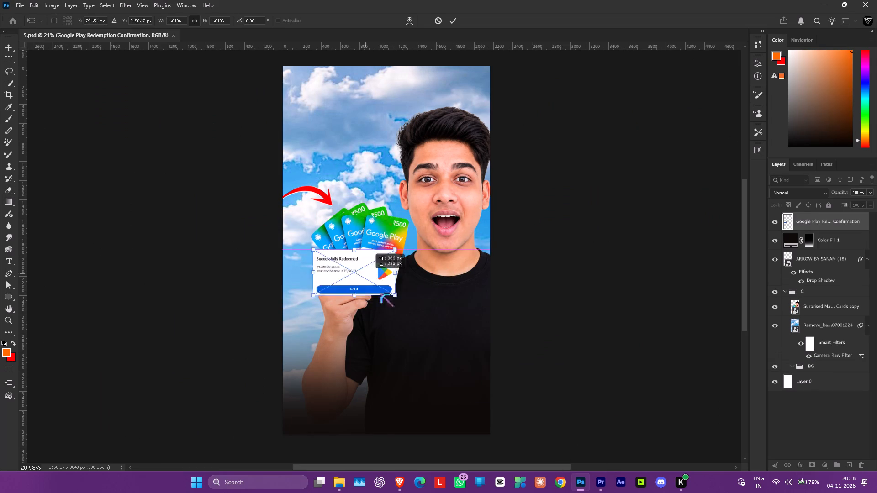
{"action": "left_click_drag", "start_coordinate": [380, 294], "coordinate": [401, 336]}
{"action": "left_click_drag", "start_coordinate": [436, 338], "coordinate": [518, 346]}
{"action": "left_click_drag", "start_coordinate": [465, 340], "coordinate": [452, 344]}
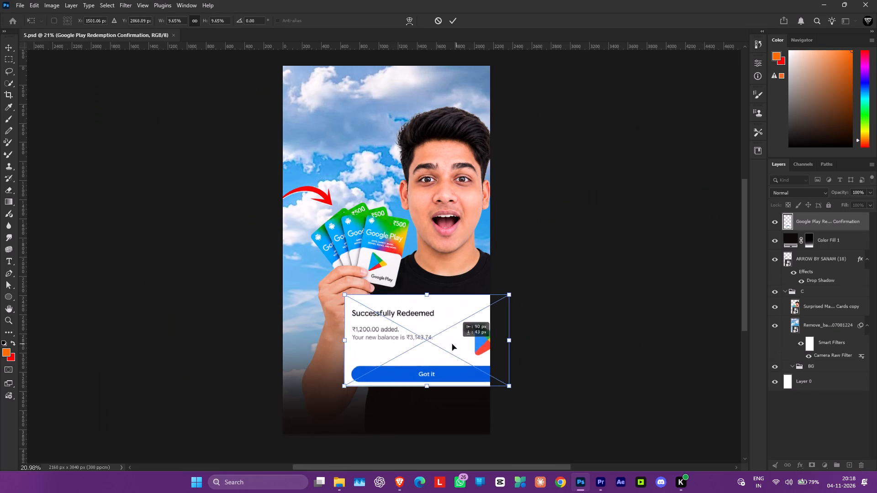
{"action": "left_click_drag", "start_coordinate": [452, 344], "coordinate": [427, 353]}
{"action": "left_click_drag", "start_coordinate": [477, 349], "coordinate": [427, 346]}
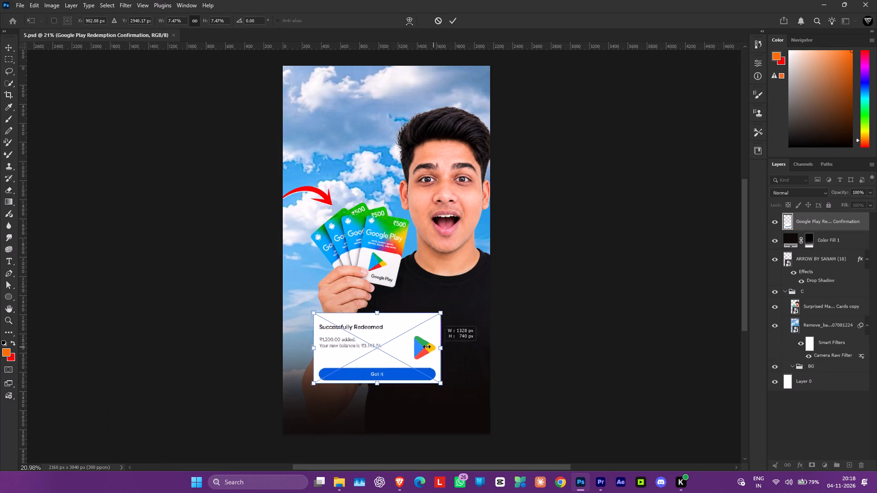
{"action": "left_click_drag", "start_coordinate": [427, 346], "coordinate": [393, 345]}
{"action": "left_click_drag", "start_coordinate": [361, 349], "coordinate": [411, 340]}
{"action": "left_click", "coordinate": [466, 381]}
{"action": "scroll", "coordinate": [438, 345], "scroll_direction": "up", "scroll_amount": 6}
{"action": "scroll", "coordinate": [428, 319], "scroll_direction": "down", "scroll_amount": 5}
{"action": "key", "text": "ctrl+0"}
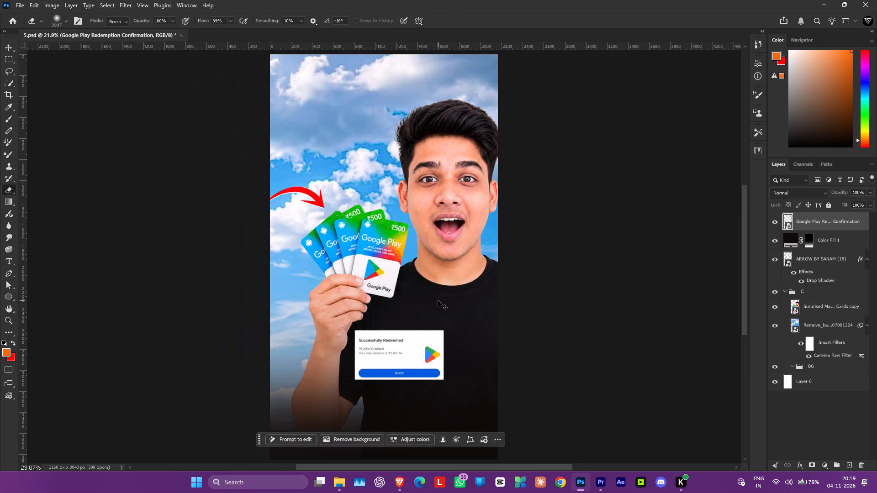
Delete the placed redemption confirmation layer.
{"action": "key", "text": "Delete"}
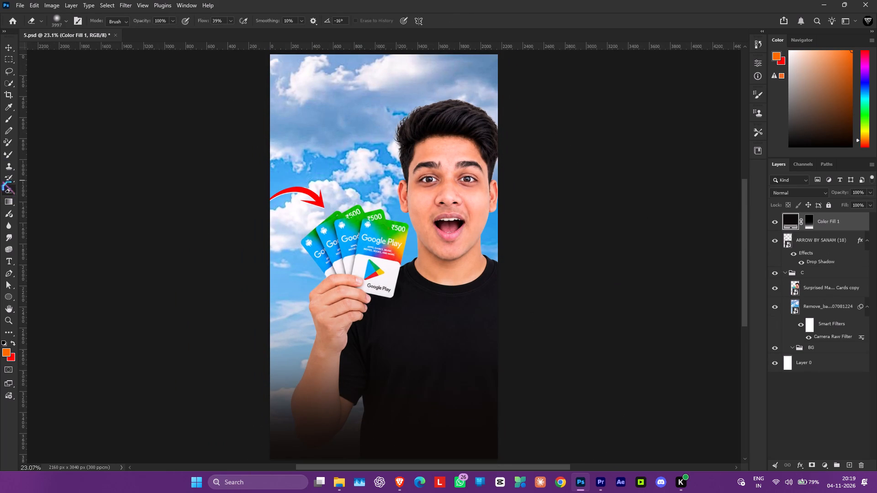
Open the BEFORE/AFTER thumbnail file 9.psd from the recent files.
{"action": "left_click", "coordinate": [14, 18]}
{"action": "scroll", "coordinate": [585, 223], "scroll_direction": "down", "scroll_amount": 11}
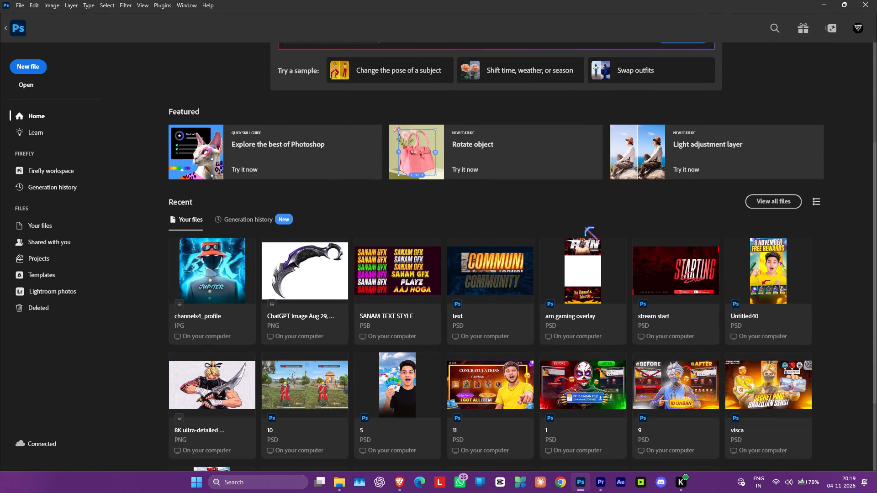
{"action": "left_click", "coordinate": [675, 395]}
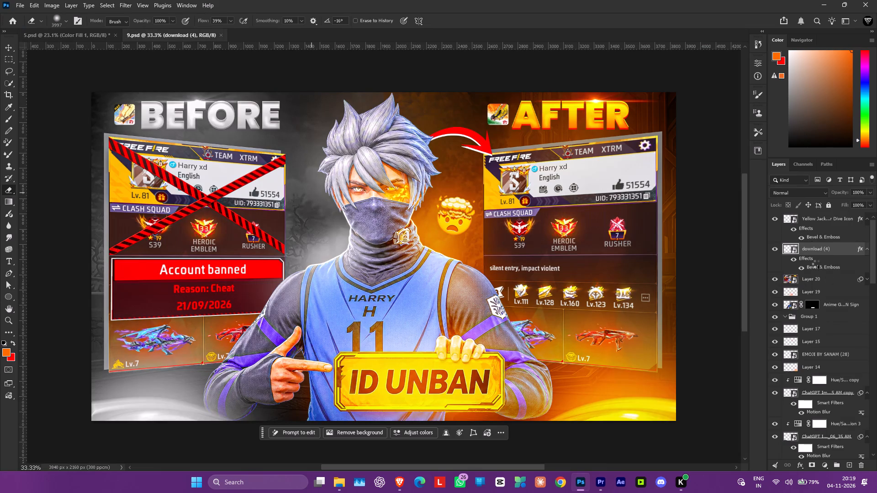
Copy the TXT layer group from 9.psd and paste it into 5.psd.
{"action": "scroll", "coordinate": [797, 329], "scroll_direction": "down", "scroll_amount": 4}
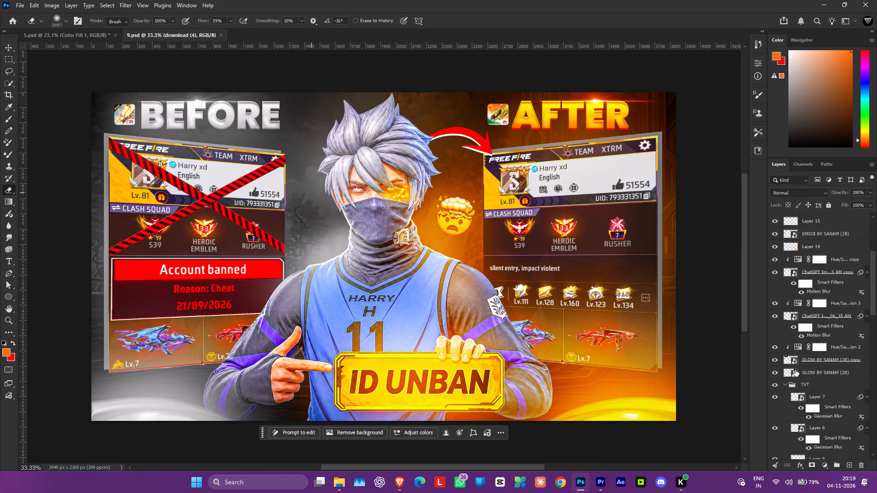
{"action": "scroll", "coordinate": [795, 373], "scroll_direction": "down", "scroll_amount": 2}
{"action": "left_click", "coordinate": [808, 320]}
{"action": "left_click", "coordinate": [807, 322]}
{"action": "left_click", "coordinate": [842, 320]}
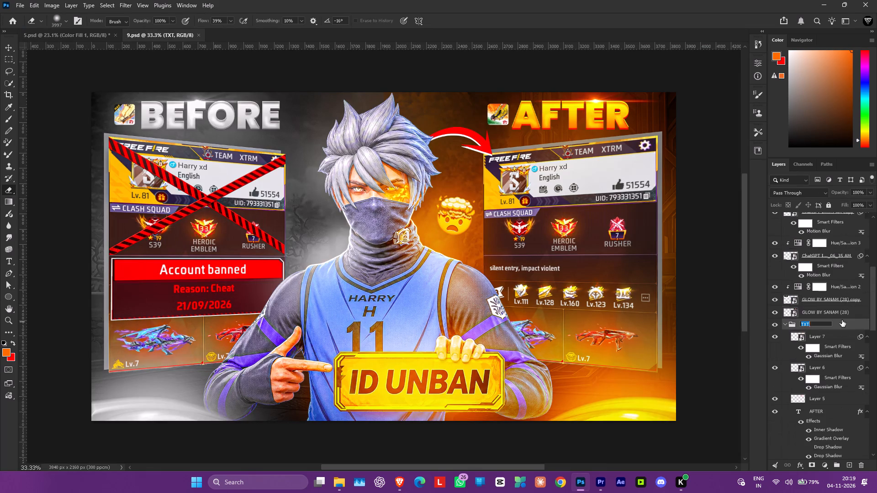
{"action": "left_click", "coordinate": [840, 330]}
{"action": "key", "text": "ctrl+c"}
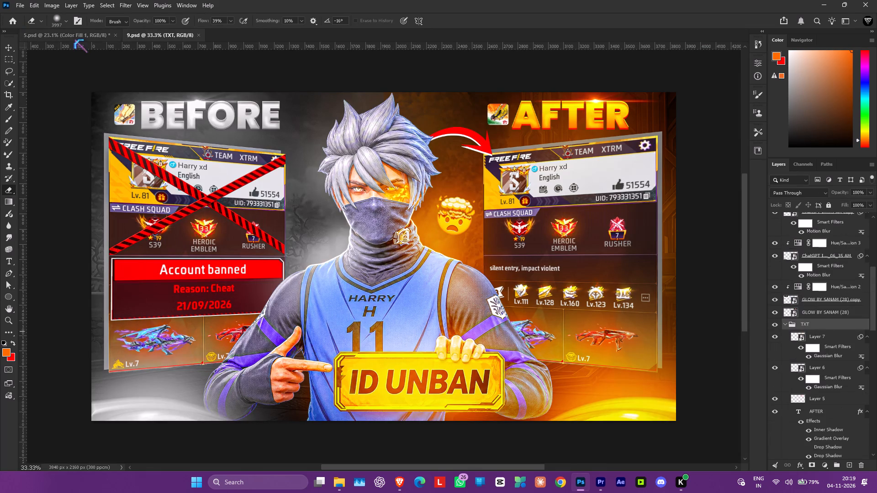
{"action": "left_click", "coordinate": [74, 39]}
{"action": "key", "text": "ctrl+v"}
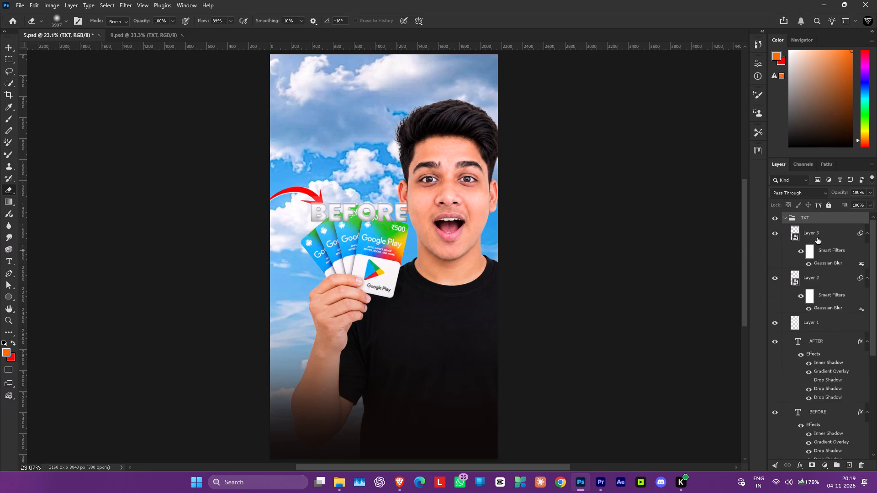
Move the off-canvas AFTER text onto the canvas, over the hand holding the cards.
{"action": "left_click", "coordinate": [831, 345]}
{"action": "key", "text": "ctrl+t"}
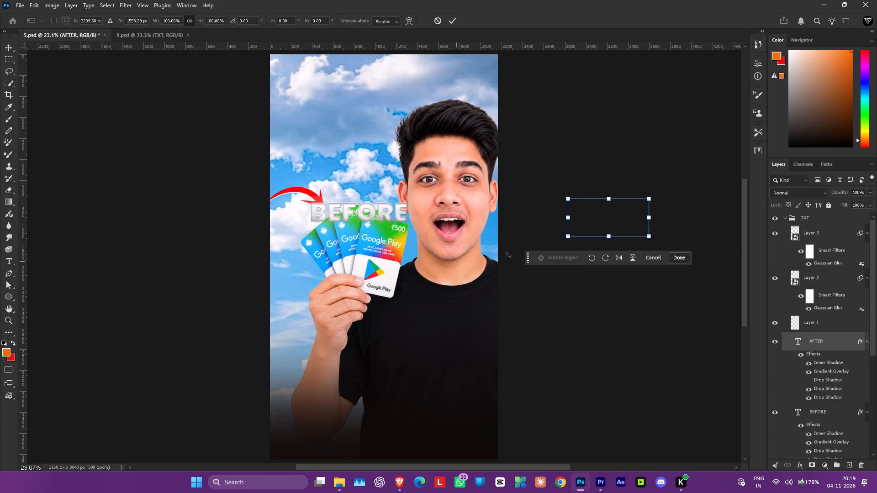
{"action": "left_click_drag", "start_coordinate": [628, 220], "coordinate": [384, 294]}
{"action": "left_click", "coordinate": [429, 330]}
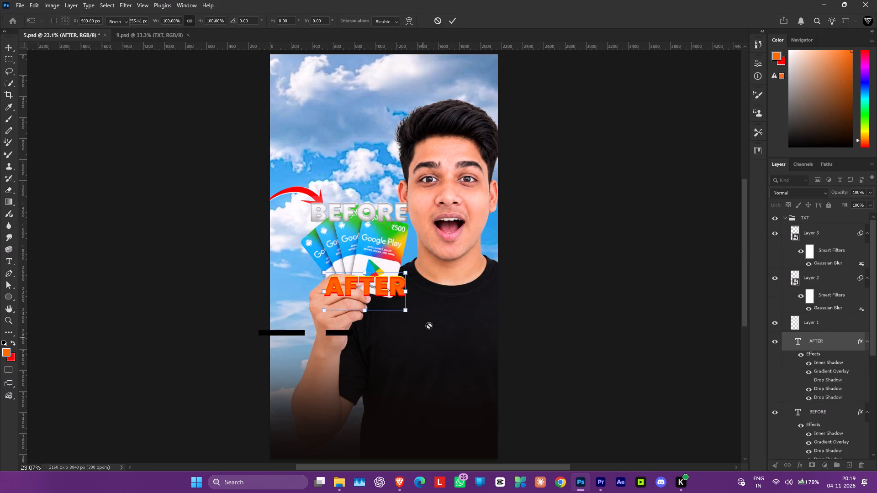
Delete Layer 1, Layer 2 and Layer 3 from the pasted TXT group.
{"action": "left_click", "coordinate": [822, 325]}
{"action": "key", "text": "Delete"}
{"action": "left_click", "coordinate": [815, 282]}
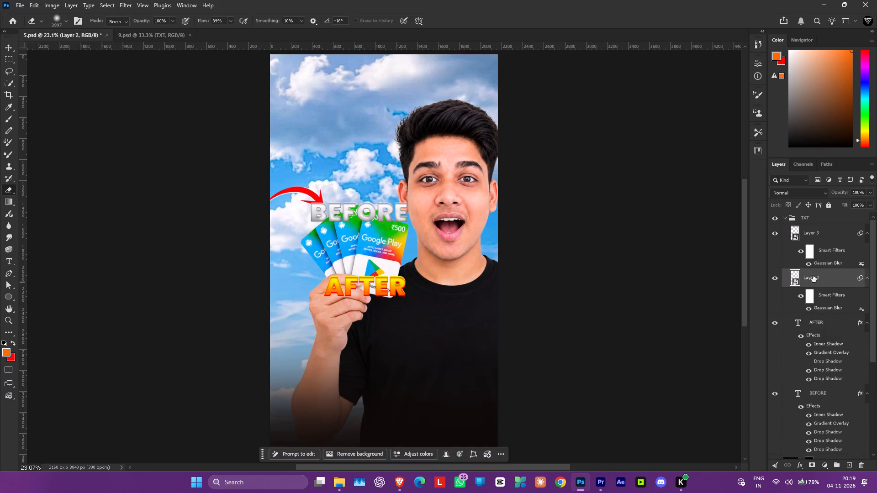
{"action": "key", "text": "Delete"}
{"action": "left_click", "coordinate": [814, 238]}
{"action": "key", "text": "Delete"}
Replace the AFTER text with FREE.
{"action": "scroll", "coordinate": [814, 313], "scroll_direction": "up", "scroll_amount": 4}
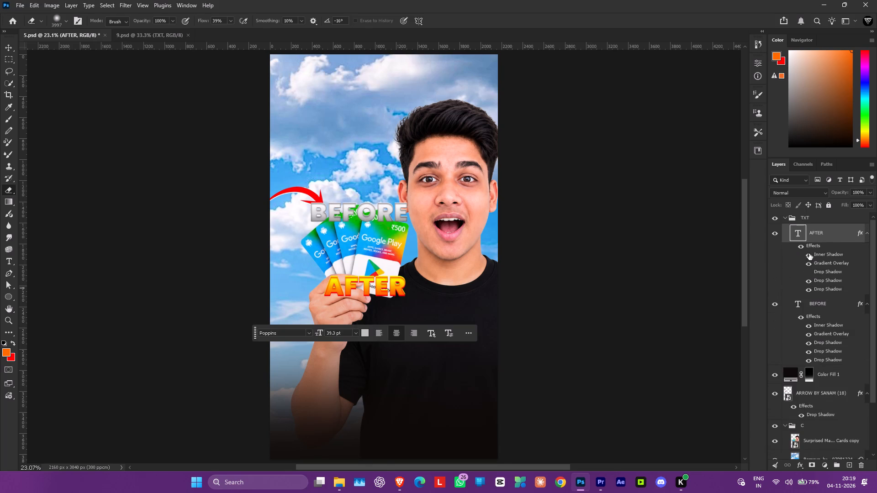
{"action": "scroll", "coordinate": [342, 214], "scroll_direction": "up", "scroll_amount": 5}
{"action": "left_click", "coordinate": [13, 49]}
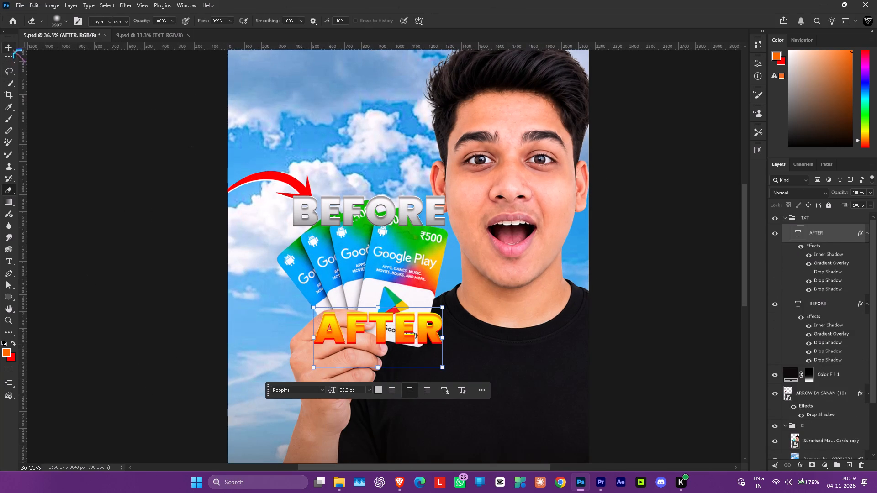
{"action": "double_click", "coordinate": [386, 336]}
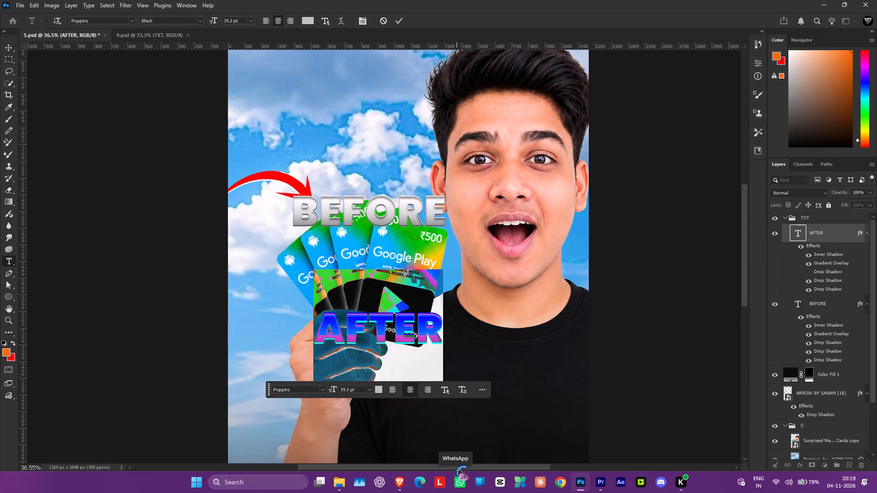
{"action": "type", "text": "FREE"}
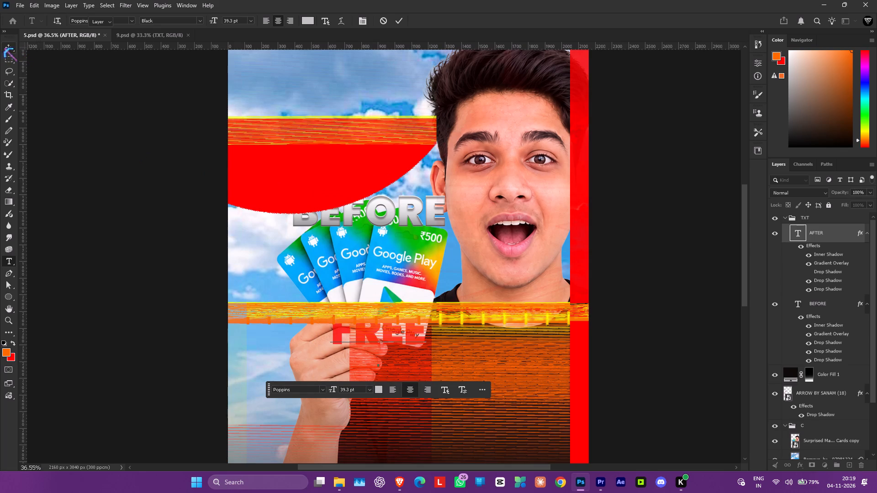
{"action": "left_click", "coordinate": [4, 48]}
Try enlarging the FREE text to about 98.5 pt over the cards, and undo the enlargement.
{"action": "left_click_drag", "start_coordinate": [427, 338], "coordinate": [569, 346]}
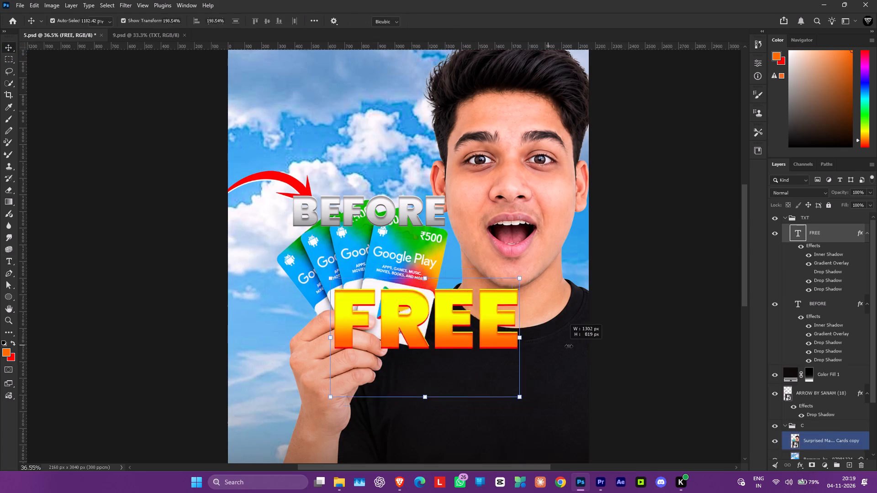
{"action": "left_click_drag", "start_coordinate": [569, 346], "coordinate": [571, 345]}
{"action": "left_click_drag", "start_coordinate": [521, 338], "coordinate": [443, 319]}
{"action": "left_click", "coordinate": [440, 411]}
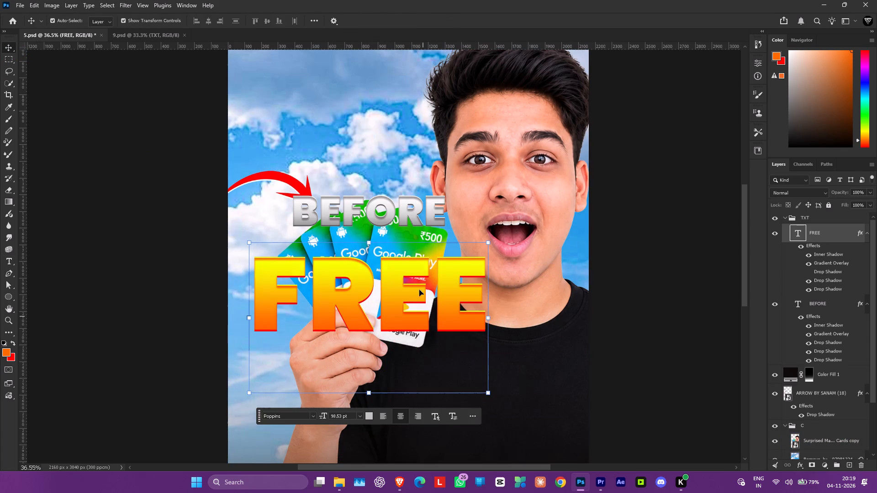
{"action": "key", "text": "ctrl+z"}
Enlarge the FREE text to about 65 pt across the lower cards and shirt.
{"action": "left_click", "coordinate": [385, 324]}
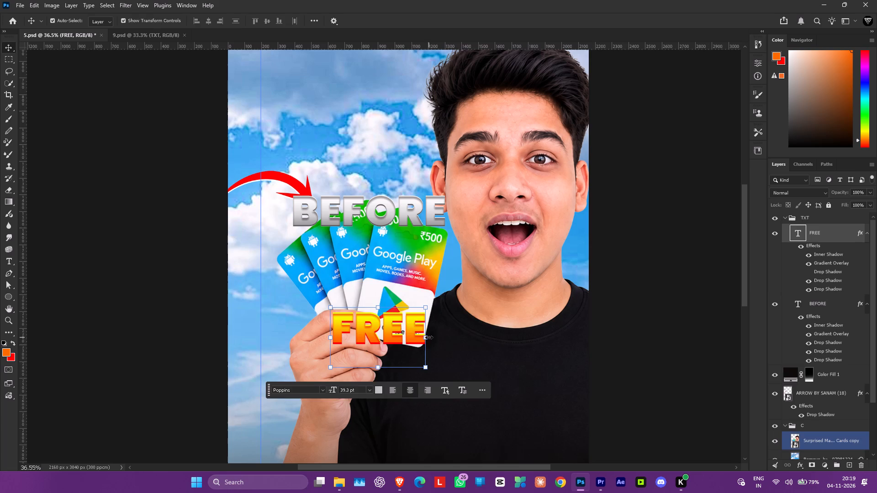
{"action": "left_click_drag", "start_coordinate": [428, 337], "coordinate": [491, 338]}
{"action": "left_click", "coordinate": [477, 406]}
Replace the BEFORE text with REDEEM CODE.
{"action": "double_click", "coordinate": [373, 209]}
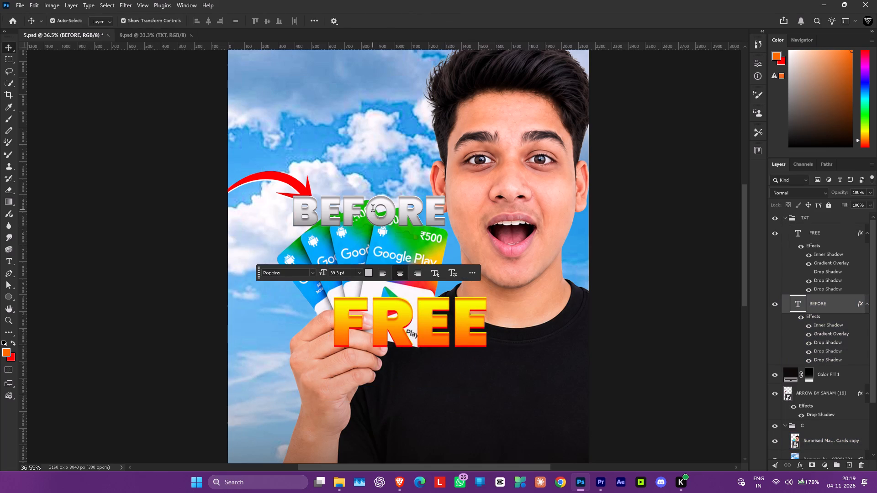
{"action": "type", "text": "REDEEM CODE"}
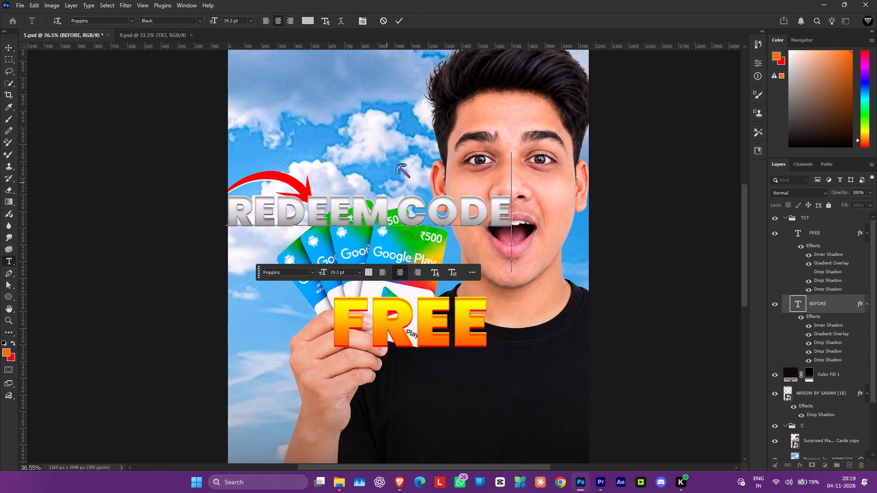
{"action": "left_click", "coordinate": [402, 112]}
Set the REDEEM CODE text's font to Lemon/Milk Bold and shift the text slightly to the right.
{"action": "double_click", "coordinate": [431, 212]}
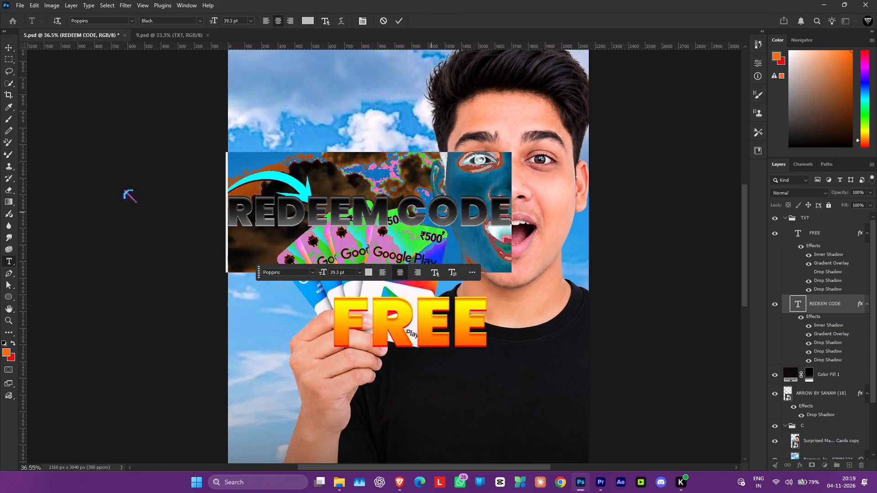
{"action": "left_click", "coordinate": [130, 21]}
{"action": "type", "text": "LEMON"}
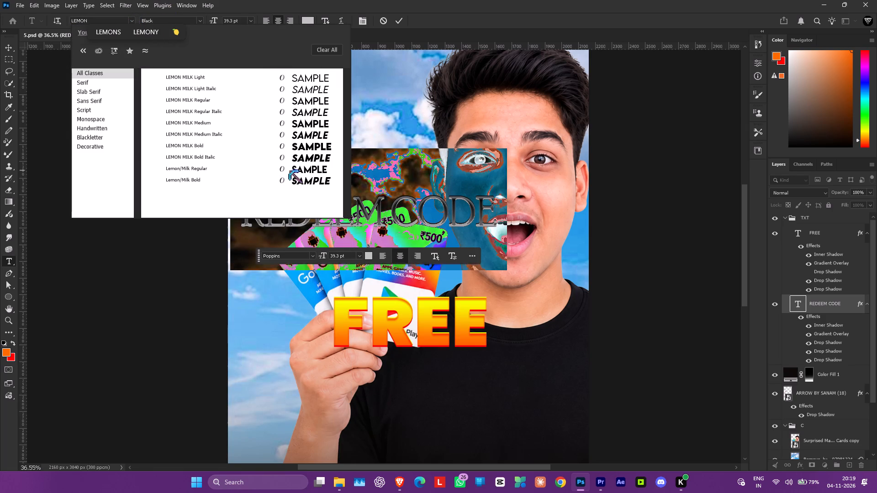
{"action": "left_click", "coordinate": [292, 177]}
{"action": "left_click", "coordinate": [195, 109]}
{"action": "left_click_drag", "start_coordinate": [359, 207], "coordinate": [380, 205]}
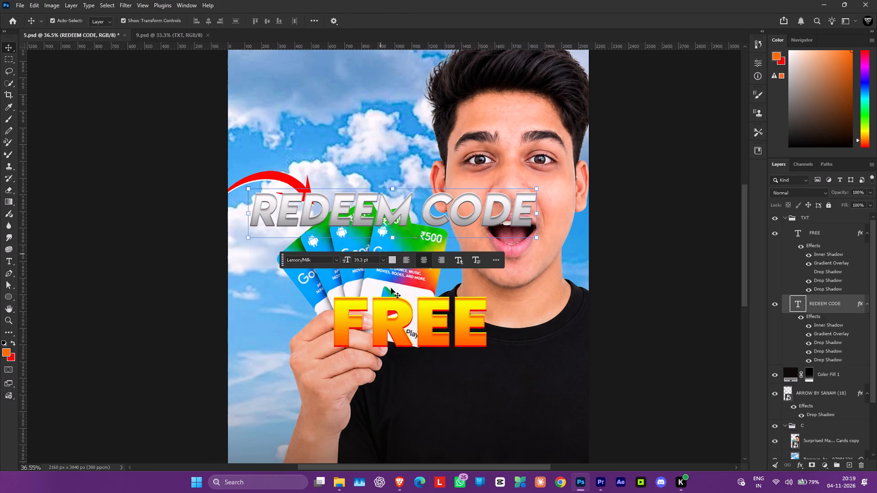
Set the FREE text's font to Lemon/Milk Bold.
{"action": "double_click", "coordinate": [404, 312]}
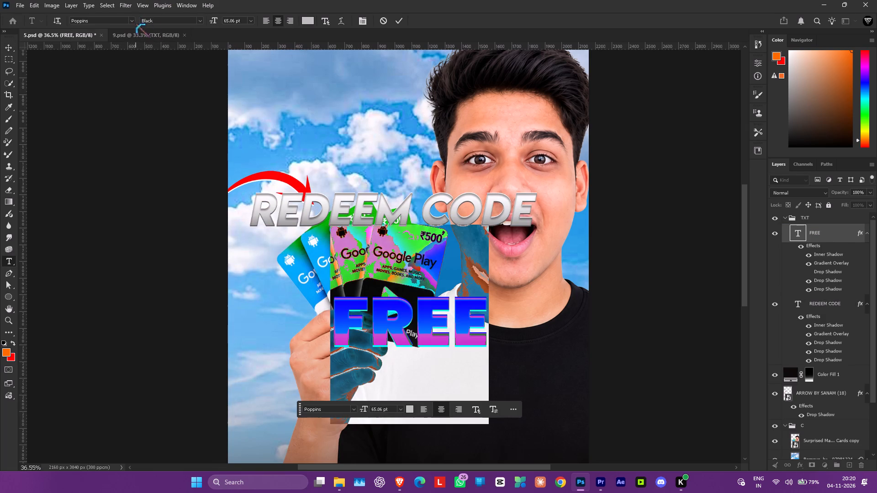
{"action": "left_click", "coordinate": [133, 20]}
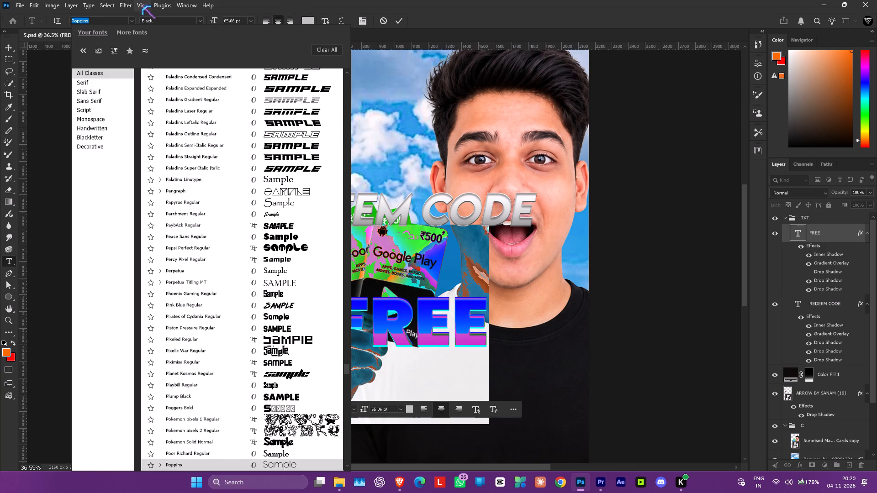
{"action": "type", "text": "LEM"}
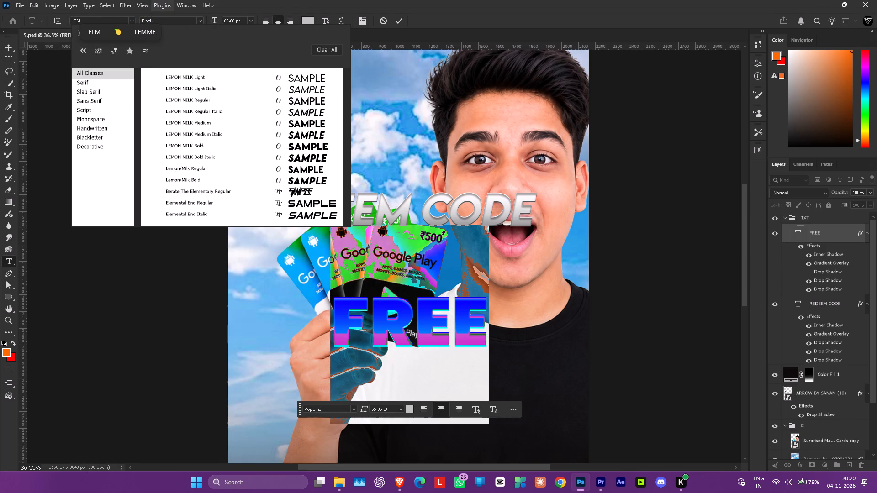
{"action": "left_click", "coordinate": [306, 179]}
{"action": "left_click", "coordinate": [193, 214]}
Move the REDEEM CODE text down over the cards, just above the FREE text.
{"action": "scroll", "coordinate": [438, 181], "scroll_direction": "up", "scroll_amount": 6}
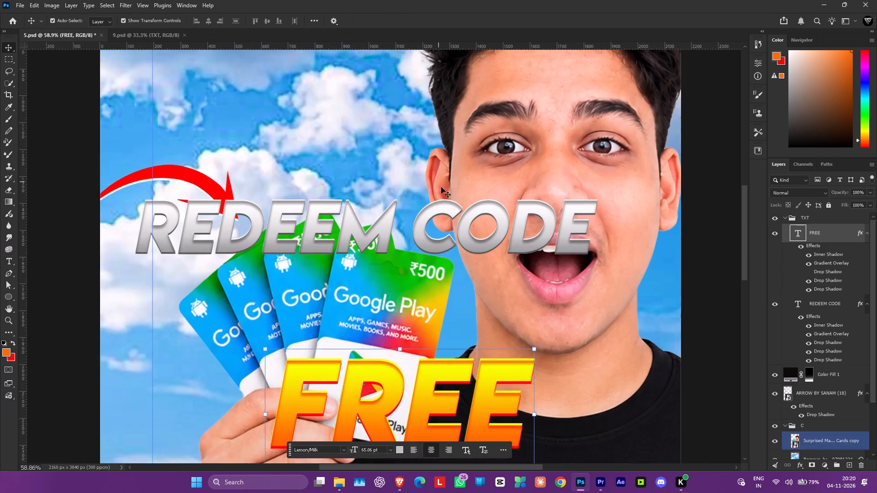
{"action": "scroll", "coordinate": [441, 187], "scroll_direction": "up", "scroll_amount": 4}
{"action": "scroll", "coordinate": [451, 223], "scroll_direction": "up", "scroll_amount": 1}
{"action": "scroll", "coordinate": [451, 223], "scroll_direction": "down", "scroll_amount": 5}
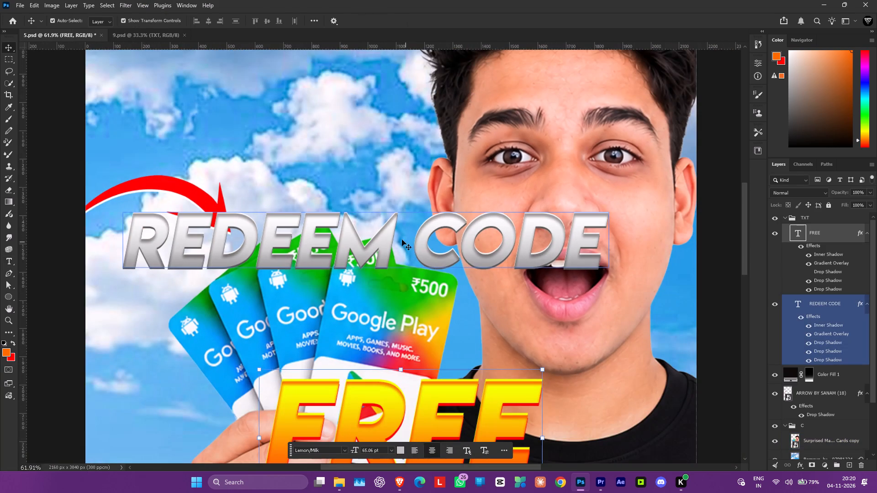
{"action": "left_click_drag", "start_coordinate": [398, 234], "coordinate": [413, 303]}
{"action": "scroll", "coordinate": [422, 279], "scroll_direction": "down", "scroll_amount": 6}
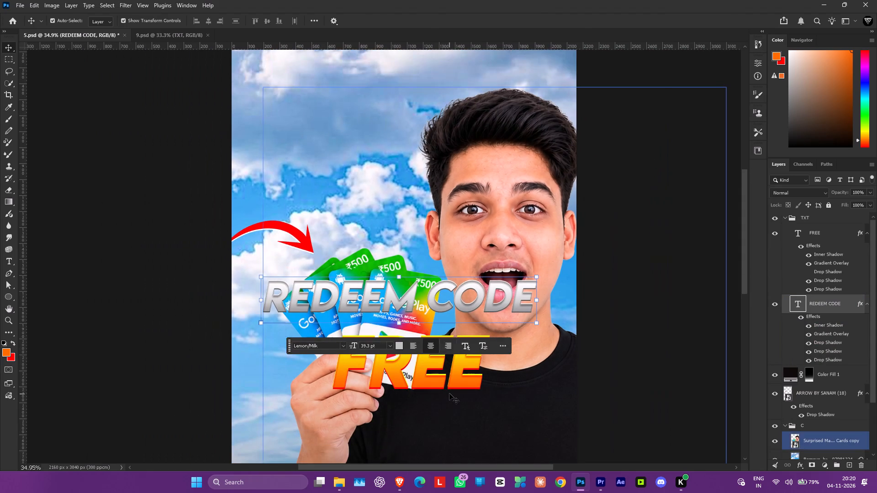
Enlarge the REDEEM CODE text proportionally to about 114%, giving a size of about 45 pt.
{"action": "left_click", "coordinate": [449, 393]}
{"action": "left_click", "coordinate": [425, 373]}
{"action": "left_click", "coordinate": [421, 286]}
{"action": "scroll", "coordinate": [414, 349], "scroll_direction": "up", "scroll_amount": 5}
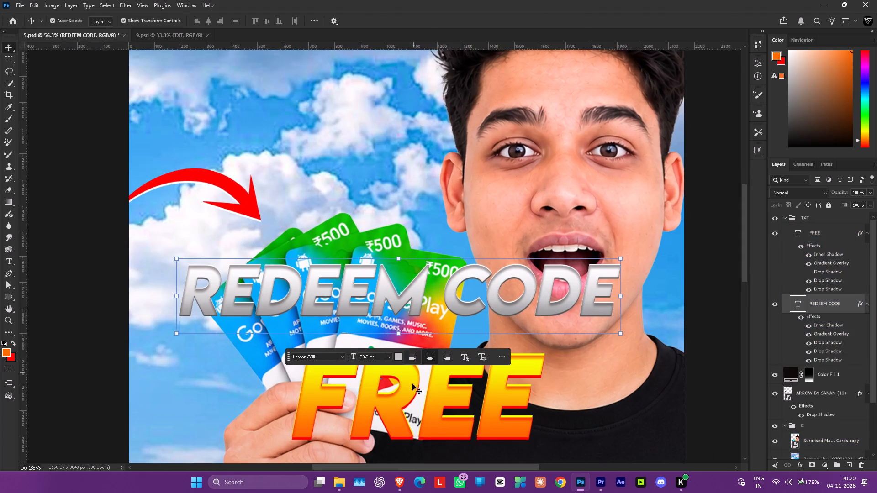
{"action": "left_click", "coordinate": [409, 394]}
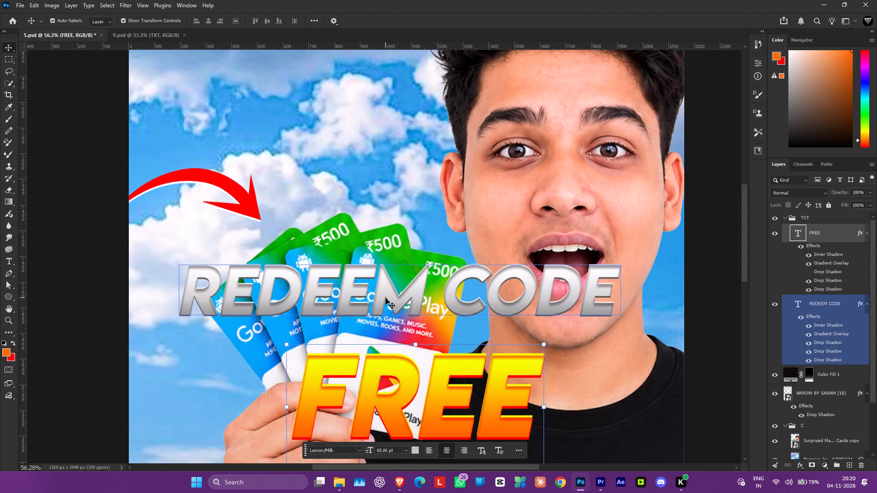
{"action": "double_click", "coordinate": [386, 298]}
{"action": "left_click", "coordinate": [384, 131]}
{"action": "left_click_drag", "start_coordinate": [624, 296], "coordinate": [643, 289]}
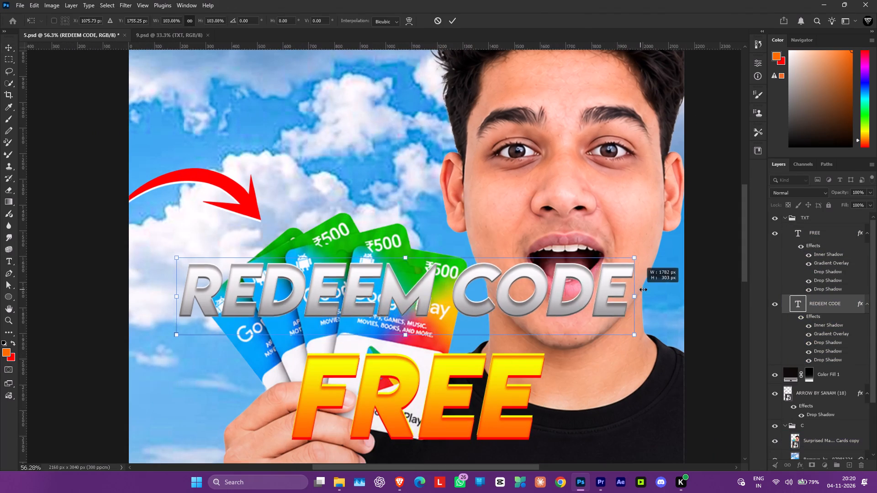
{"action": "left_click_drag", "start_coordinate": [643, 289], "coordinate": [684, 280]}
Move the enlarged REDEEM CODE text up to the sky near the top edge of the canvas, above the man's hair.
{"action": "scroll", "coordinate": [389, 248], "scroll_direction": "down", "scroll_amount": 8}
{"action": "left_click_drag", "start_coordinate": [380, 273], "coordinate": [349, 126]}
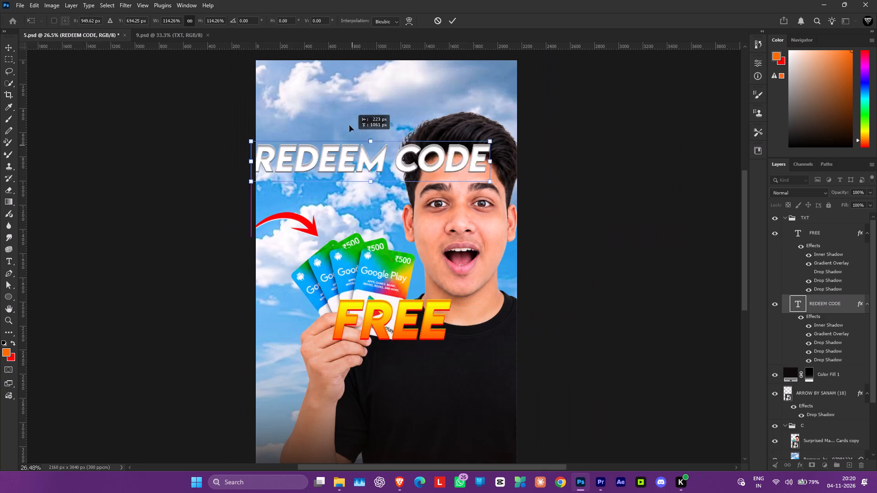
{"action": "left_click_drag", "start_coordinate": [349, 126], "coordinate": [361, 87]}
{"action": "scroll", "coordinate": [429, 152], "scroll_direction": "down", "scroll_amount": 2}
{"action": "left_click_drag", "start_coordinate": [744, 267], "coordinate": [745, 243]}
{"action": "scroll", "coordinate": [376, 181], "scroll_direction": "up", "scroll_amount": 6}
{"action": "left_click_drag", "start_coordinate": [407, 155], "coordinate": [421, 171]}
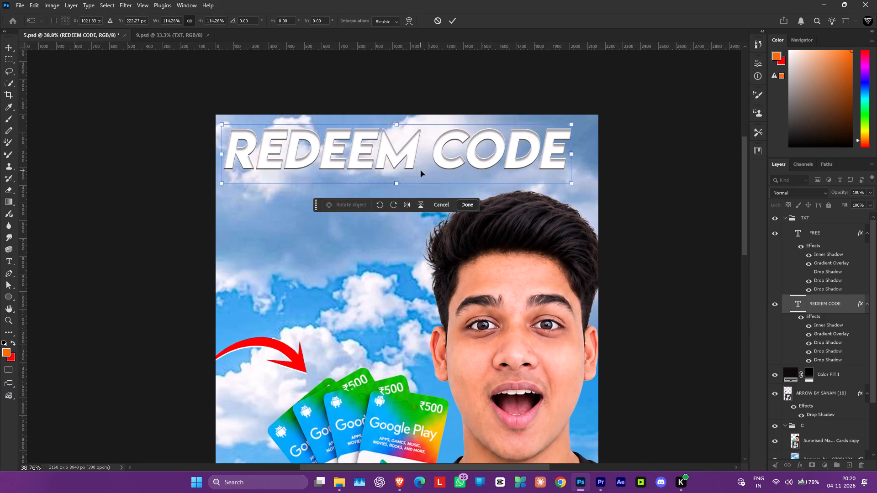
{"action": "left_click_drag", "start_coordinate": [421, 171], "coordinate": [422, 171]}
{"action": "left_click_drag", "start_coordinate": [404, 151], "coordinate": [421, 158]}
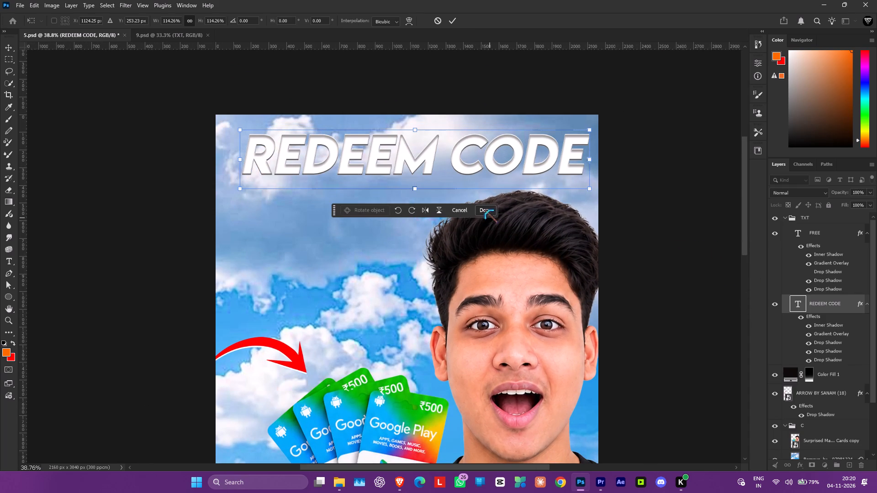
{"action": "left_click", "coordinate": [484, 208]}
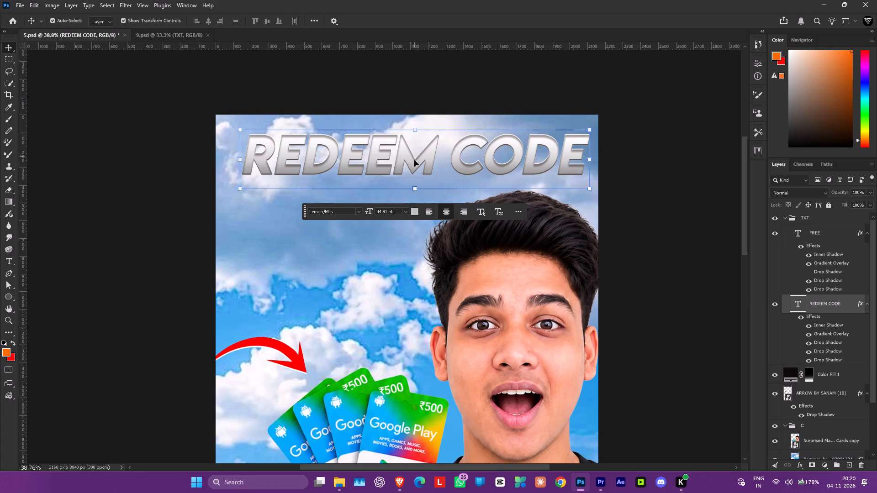
Set the FREE text's size to 44 pt.
{"action": "scroll", "coordinate": [414, 163], "scroll_direction": "down", "scroll_amount": 6}
{"action": "double_click", "coordinate": [422, 355]}
{"action": "scroll", "coordinate": [363, 374], "scroll_direction": "up", "scroll_amount": 5}
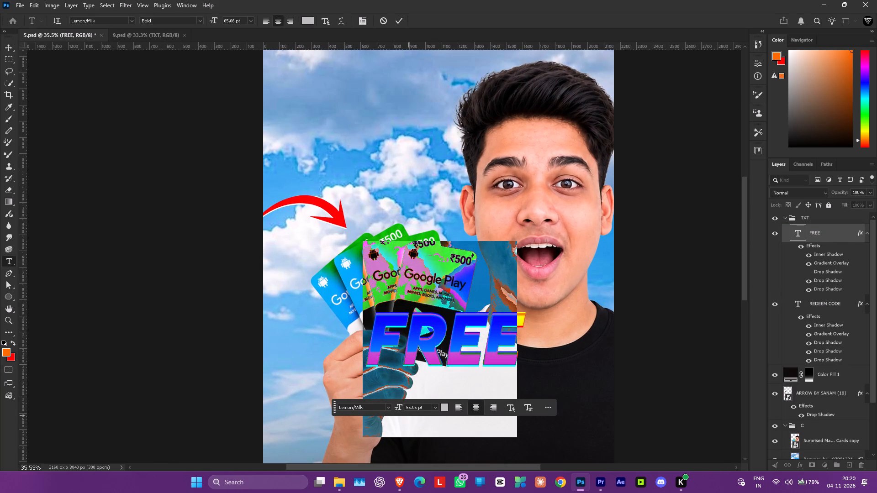
{"action": "left_click_drag", "start_coordinate": [410, 408], "coordinate": [401, 409]}
{"action": "left_click", "coordinate": [411, 408]}
{"action": "key", "text": "ctrl+a"}
{"action": "type", "text": "44"}
{"action": "key", "text": "Return"}
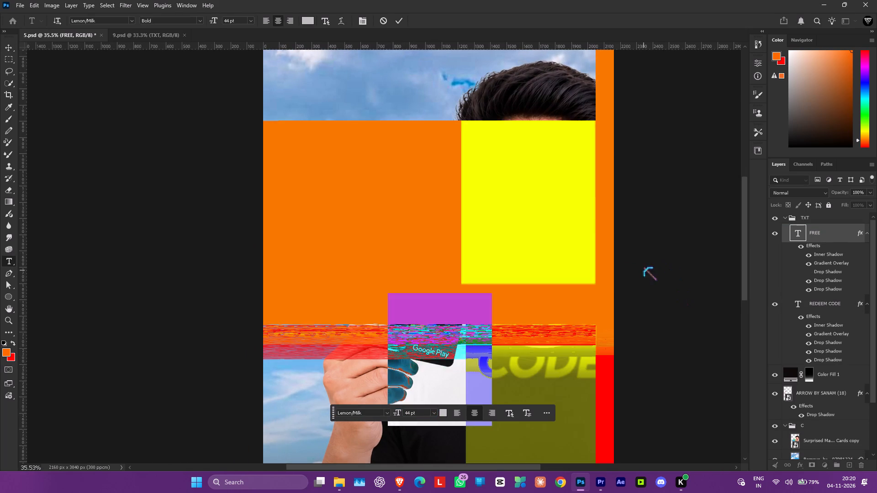
{"action": "left_click", "coordinate": [643, 266]}
Place the FREE text roughly centred at the canvas's top edge, directly above REDEEM CODE, lowering REDEEM CODE slightly to fit it.
{"action": "left_click_drag", "start_coordinate": [745, 280], "coordinate": [742, 243]}
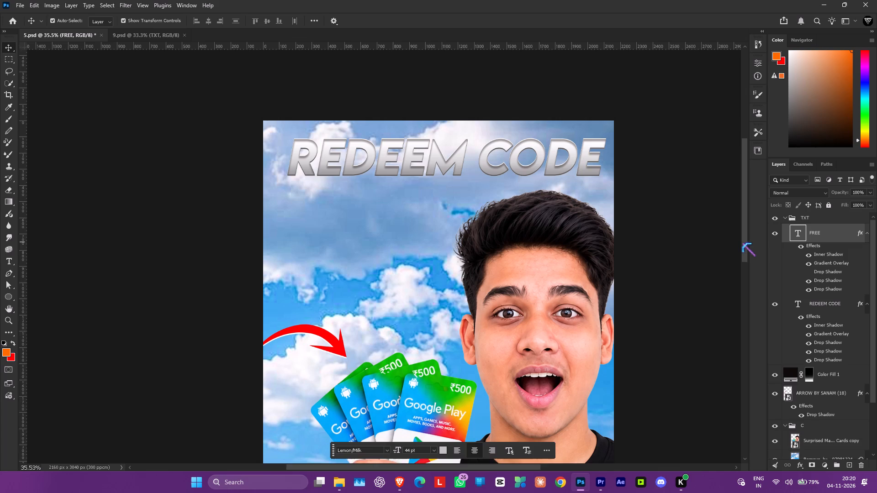
{"action": "left_click_drag", "start_coordinate": [742, 243], "coordinate": [745, 257]}
{"action": "left_click_drag", "start_coordinate": [460, 428], "coordinate": [443, 107]}
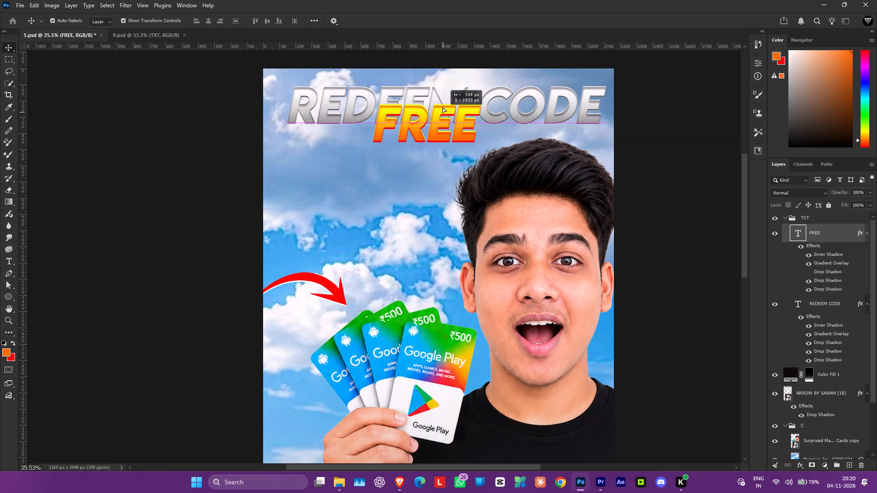
{"action": "left_click_drag", "start_coordinate": [443, 107], "coordinate": [449, 64]}
{"action": "left_click_drag", "start_coordinate": [572, 104], "coordinate": [570, 123]}
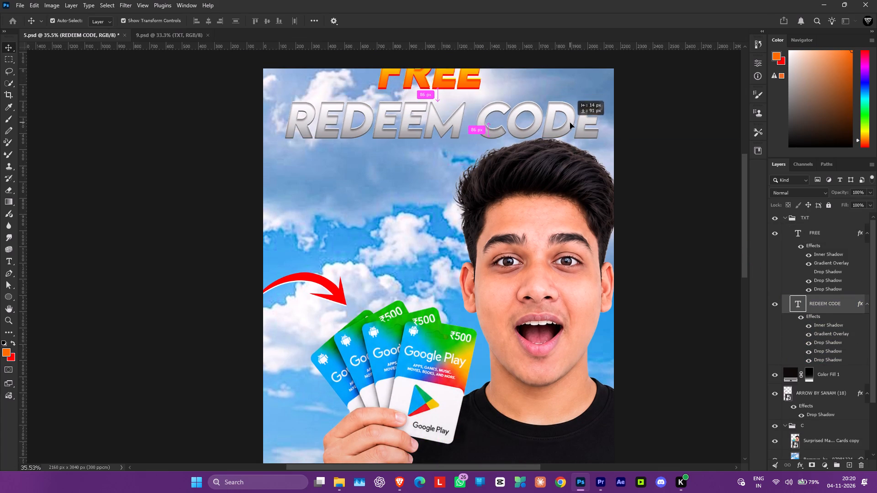
{"action": "left_click_drag", "start_coordinate": [570, 123], "coordinate": [570, 126]}
{"action": "left_click_drag", "start_coordinate": [455, 79], "coordinate": [460, 96]}
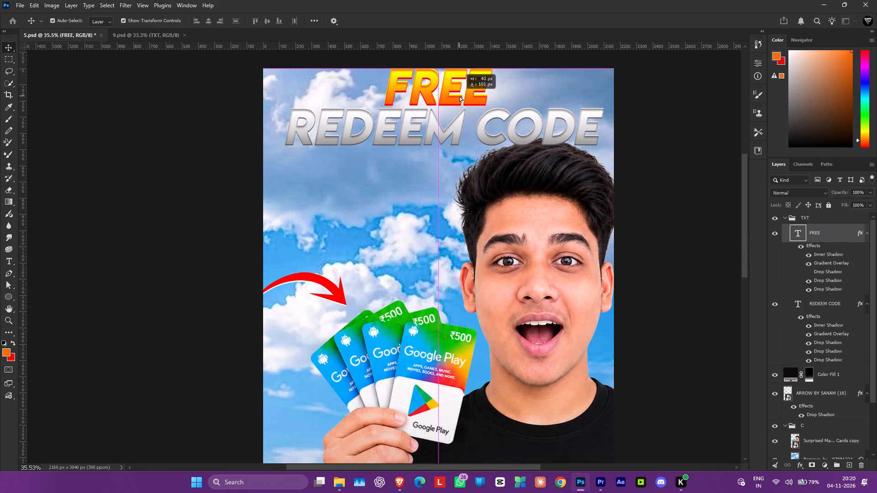
{"action": "left_click_drag", "start_coordinate": [460, 96], "coordinate": [461, 96]}
{"action": "left_click_drag", "start_coordinate": [743, 217], "coordinate": [741, 206]}
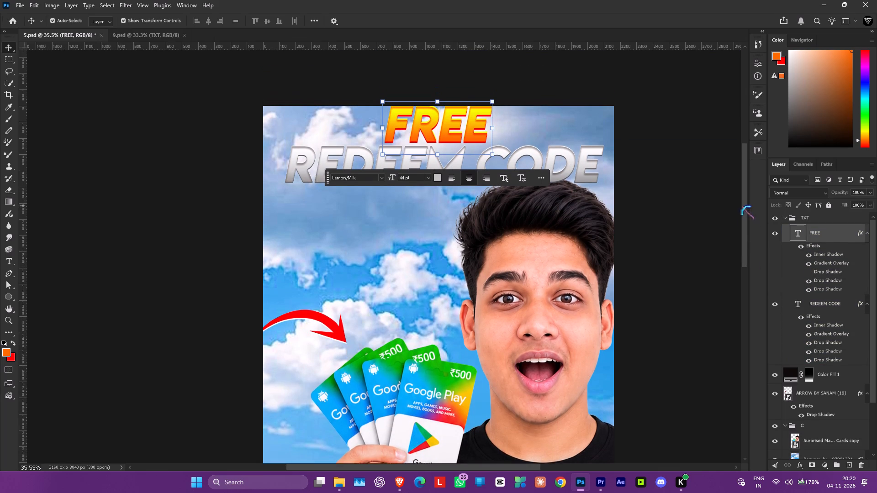
{"action": "left_click_drag", "start_coordinate": [741, 206], "coordinate": [740, 200]}
{"action": "left_click", "coordinate": [441, 147]}
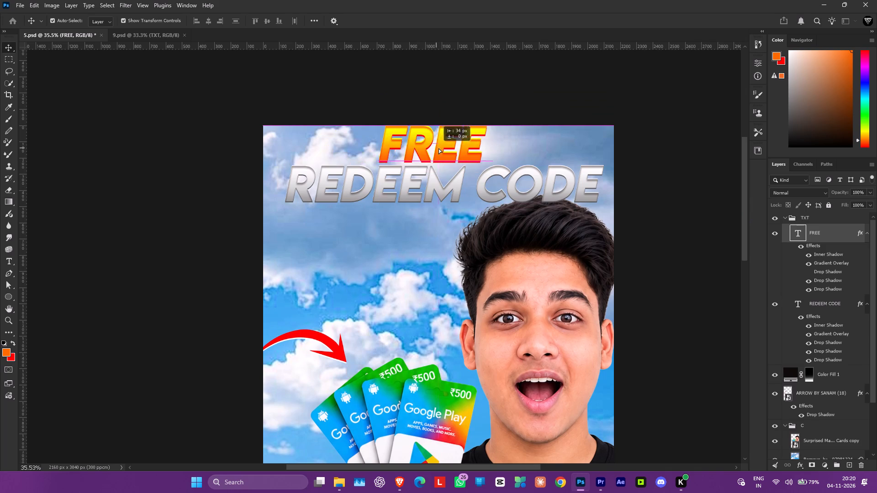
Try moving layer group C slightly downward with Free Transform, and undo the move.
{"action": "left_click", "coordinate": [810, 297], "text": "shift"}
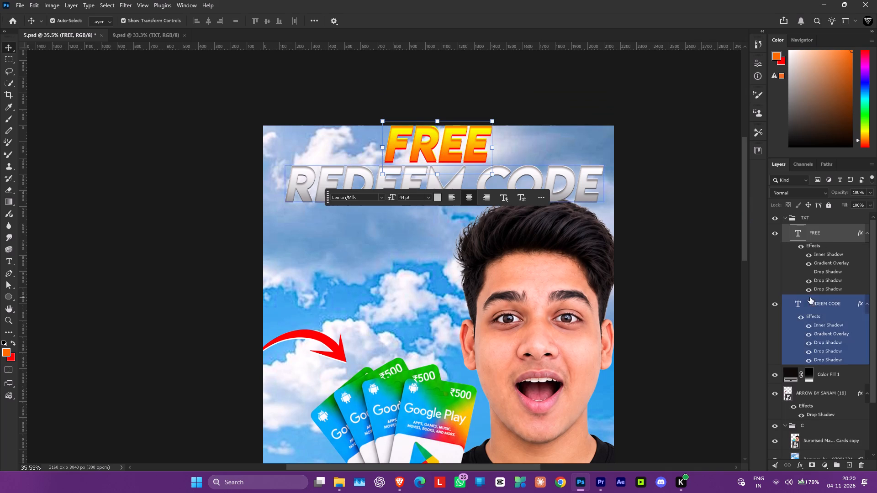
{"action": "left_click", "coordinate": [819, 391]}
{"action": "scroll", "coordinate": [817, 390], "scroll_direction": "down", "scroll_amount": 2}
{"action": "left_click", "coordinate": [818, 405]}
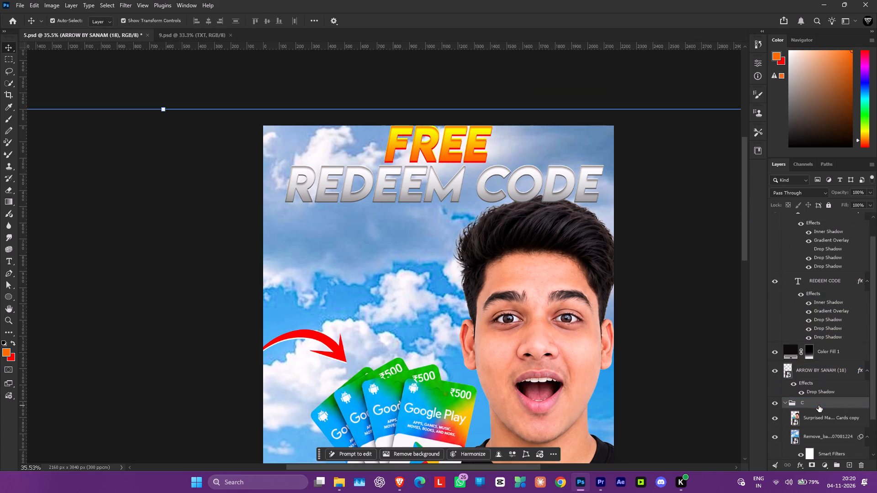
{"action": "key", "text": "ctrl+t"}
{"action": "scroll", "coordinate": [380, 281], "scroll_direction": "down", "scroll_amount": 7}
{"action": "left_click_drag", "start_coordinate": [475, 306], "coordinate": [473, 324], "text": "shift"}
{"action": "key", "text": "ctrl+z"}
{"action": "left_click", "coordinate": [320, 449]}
Scale the Surprised Man layer copy down to about 122.65% and position him lower, with his hair just below REDEEM CODE.
{"action": "left_click", "coordinate": [827, 416]}
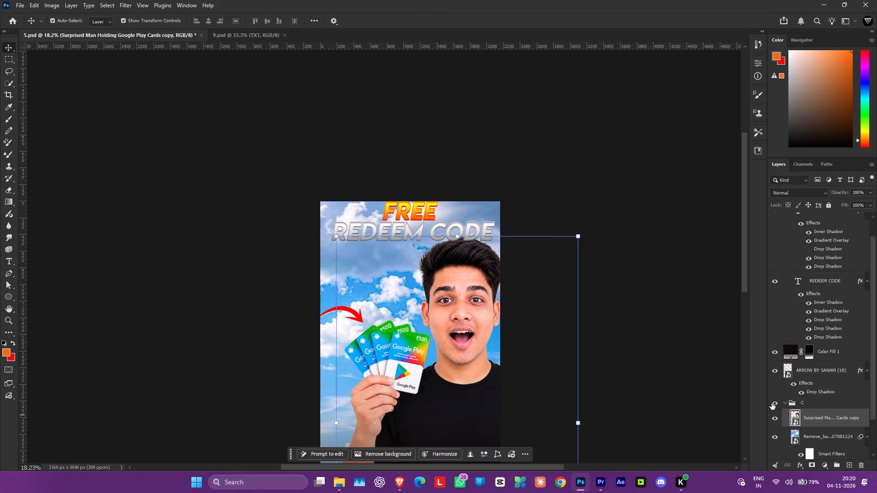
{"action": "key", "text": "ctrl+t"}
{"action": "left_click_drag", "start_coordinate": [448, 341], "coordinate": [446, 364], "text": "shift"}
{"action": "scroll", "coordinate": [455, 331], "scroll_direction": "down", "scroll_amount": 7}
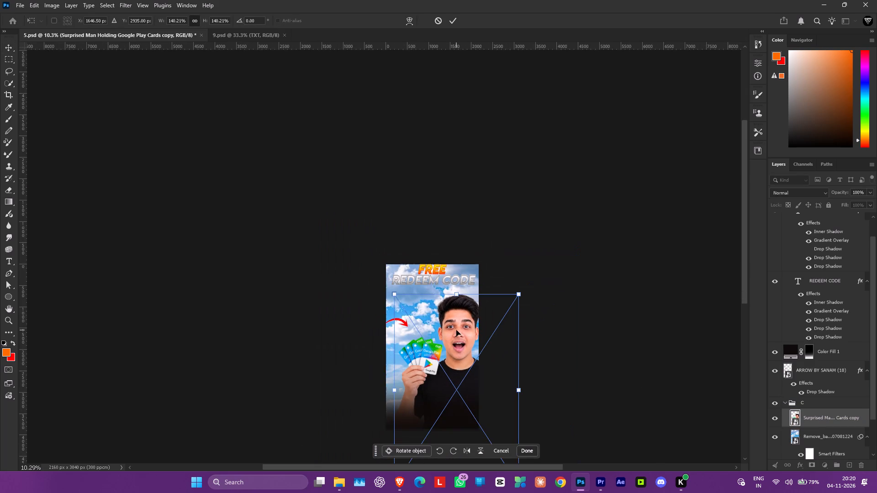
{"action": "key", "text": "ctrl+0"}
{"action": "scroll", "coordinate": [355, 185], "scroll_direction": "up", "scroll_amount": 6}
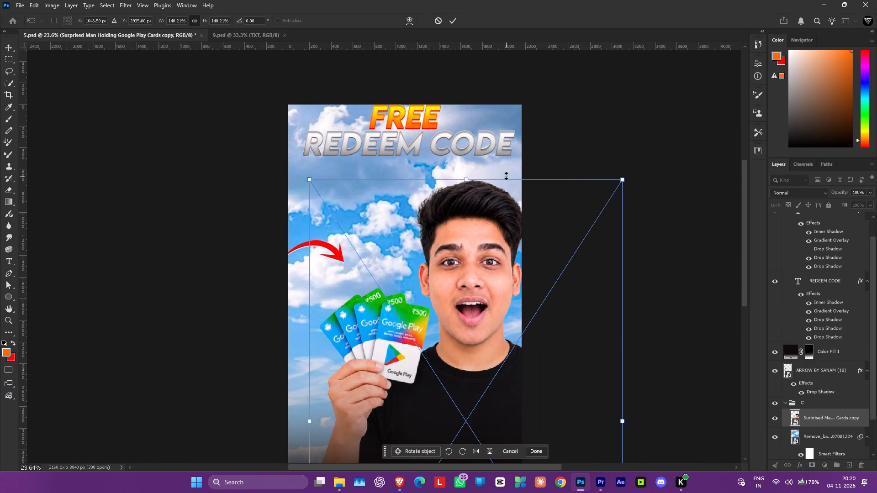
{"action": "left_click_drag", "start_coordinate": [467, 177], "coordinate": [471, 234]}
{"action": "left_click_drag", "start_coordinate": [476, 315], "coordinate": [473, 240]}
{"action": "scroll", "coordinate": [474, 240], "scroll_direction": "down", "scroll_amount": 5}
{"action": "scroll", "coordinate": [472, 267], "scroll_direction": "up", "scroll_amount": 2}
{"action": "left_click_drag", "start_coordinate": [471, 267], "coordinate": [471, 274]}
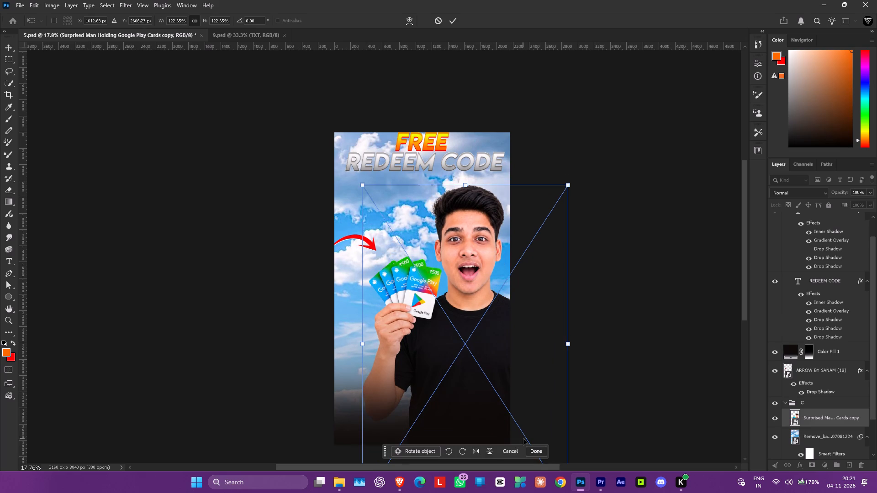
{"action": "left_click", "coordinate": [534, 448]}
{"action": "left_click", "coordinate": [459, 320]}
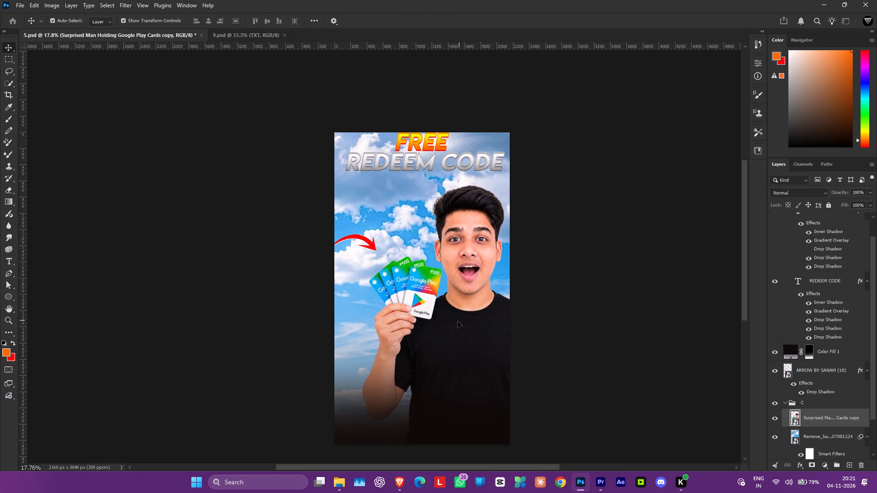
{"action": "left_click", "coordinate": [696, 294]}
Shift the FREE text slightly to the right so it sits centred over REDEEM CODE.
{"action": "scroll", "coordinate": [497, 133], "scroll_direction": "up", "scroll_amount": 6}
{"action": "scroll", "coordinate": [405, 164], "scroll_direction": "up", "scroll_amount": 2}
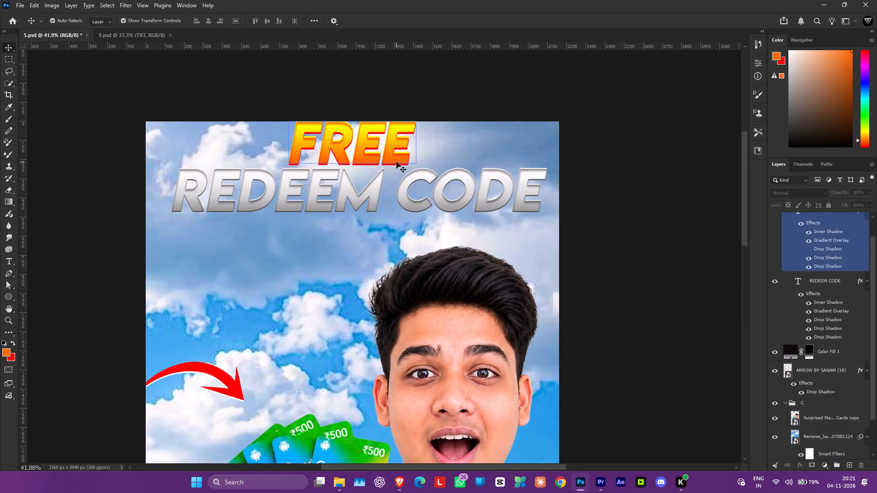
{"action": "scroll", "coordinate": [396, 162], "scroll_direction": "up", "scroll_amount": 2}
{"action": "left_click", "coordinate": [373, 144]}
{"action": "left_click_drag", "start_coordinate": [359, 142], "coordinate": [370, 144]}
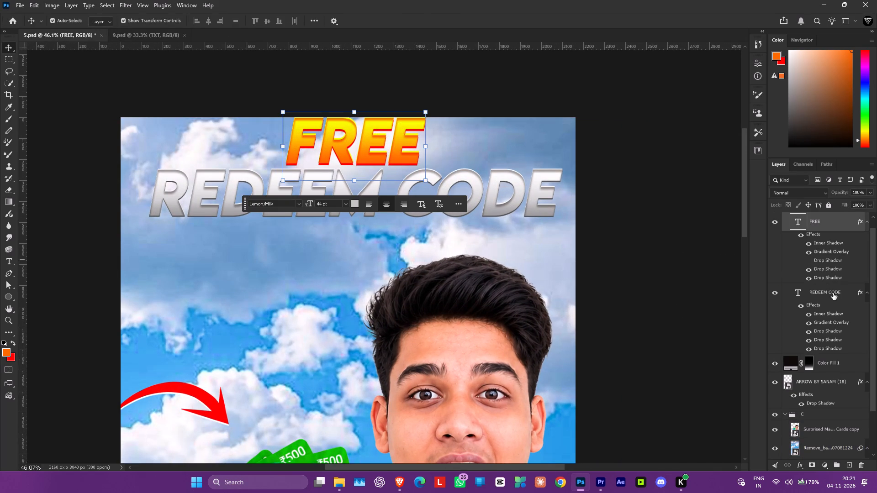
Move the FREE and REDEEM CODE texts down together, leaving a small gap below the canvas's top edge.
{"action": "left_click", "coordinate": [833, 292], "text": "shift"}
{"action": "key", "text": "ctrl+t"}
{"action": "left_click_drag", "start_coordinate": [388, 166], "coordinate": [387, 187], "text": "shift"}
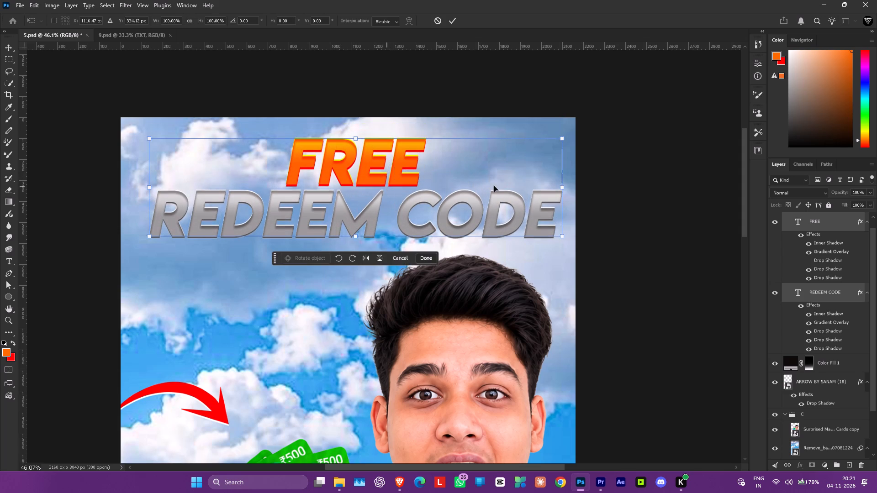
{"action": "left_click", "coordinate": [427, 257]}
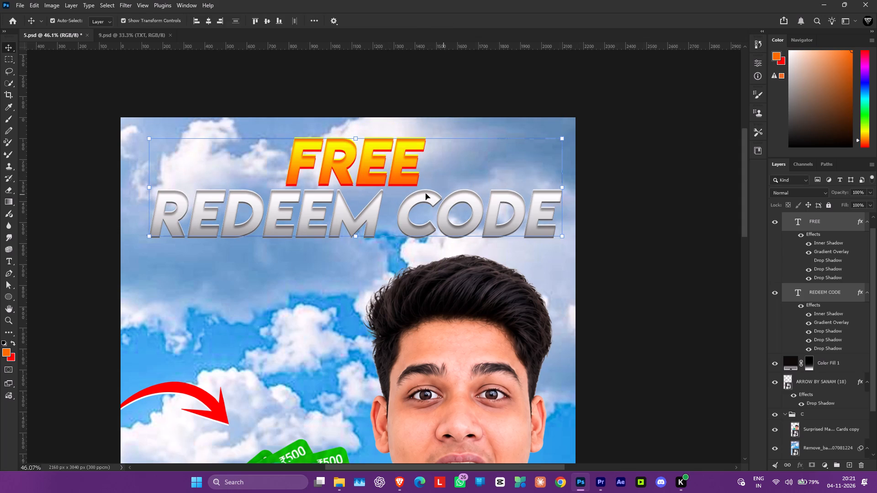
{"action": "left_click", "coordinate": [613, 137]}
Change the orange stop of the FREE text's gradient overlay to a yellow-orange and shift the gradient midpoint towards that stop.
{"action": "left_click", "coordinate": [368, 163]}
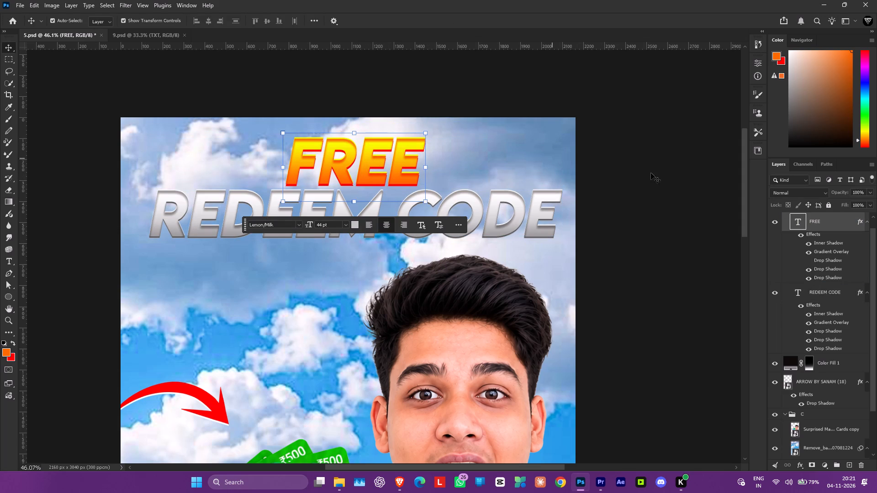
{"action": "double_click", "coordinate": [837, 254]}
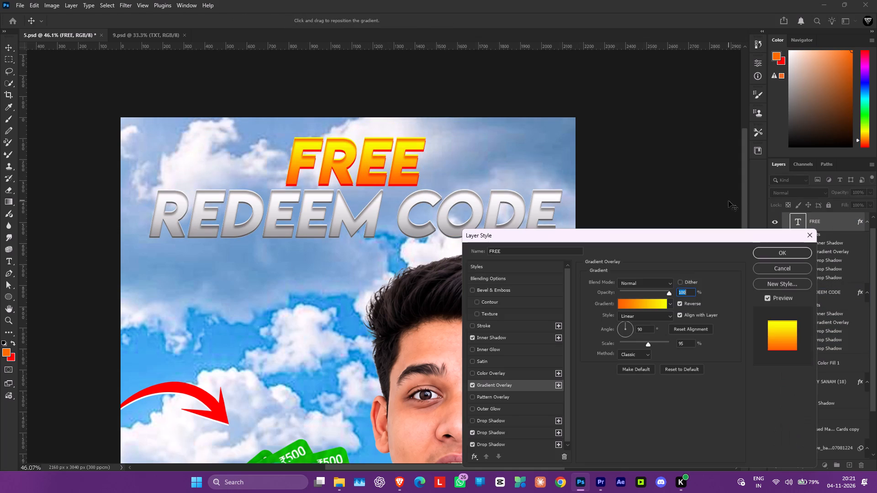
{"action": "left_click", "coordinate": [654, 303]}
{"action": "double_click", "coordinate": [758, 398]}
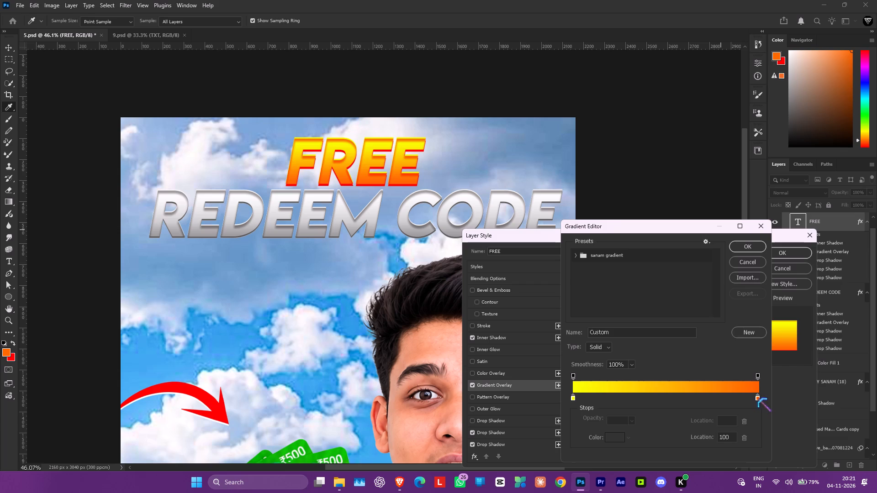
{"action": "left_click", "coordinate": [747, 399]}
{"action": "left_click", "coordinate": [746, 396]}
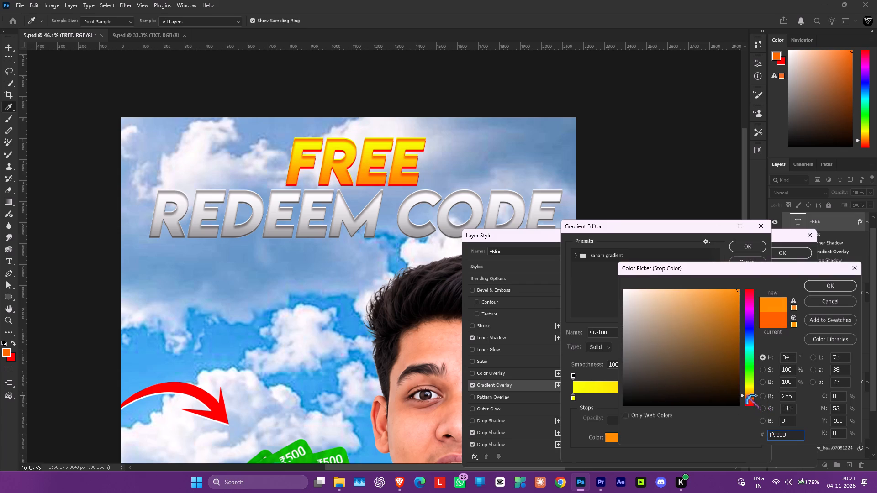
{"action": "left_click", "coordinate": [746, 393]}
{"action": "left_click", "coordinate": [747, 389]}
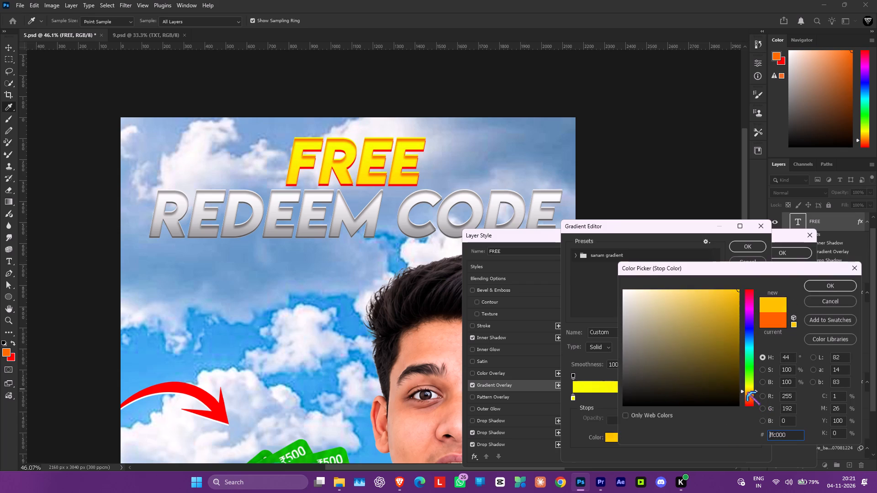
{"action": "left_click", "coordinate": [747, 392]}
{"action": "left_click", "coordinate": [750, 390]}
{"action": "left_click", "coordinate": [834, 283]}
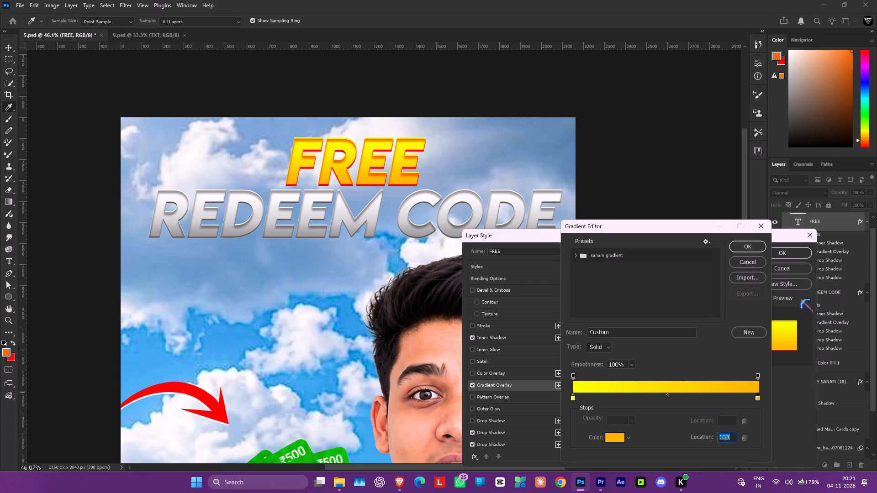
{"action": "left_click_drag", "start_coordinate": [669, 393], "coordinate": [707, 392]}
{"action": "left_click", "coordinate": [747, 245]}
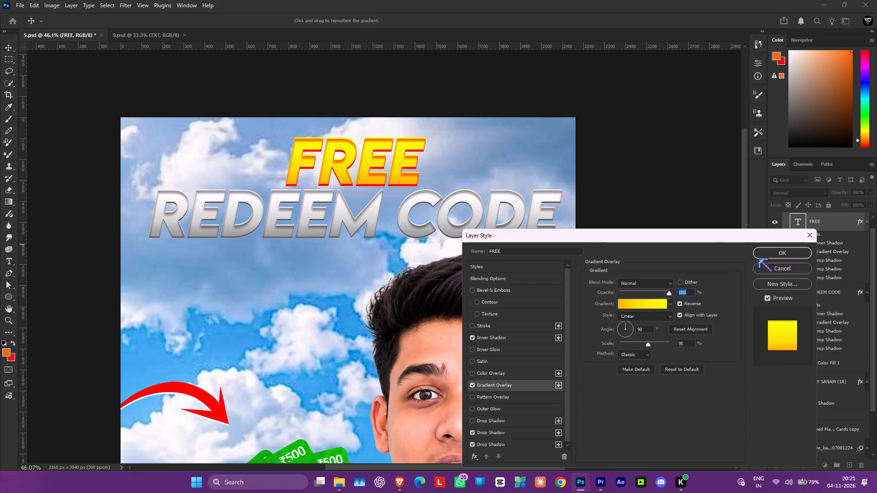
{"action": "left_click", "coordinate": [784, 249]}
Lighten the grey stop of the REDEEM CODE text's gradient overlay to b5b5b5 and set the gradient midpoint location to 86%.
{"action": "double_click", "coordinate": [822, 322]}
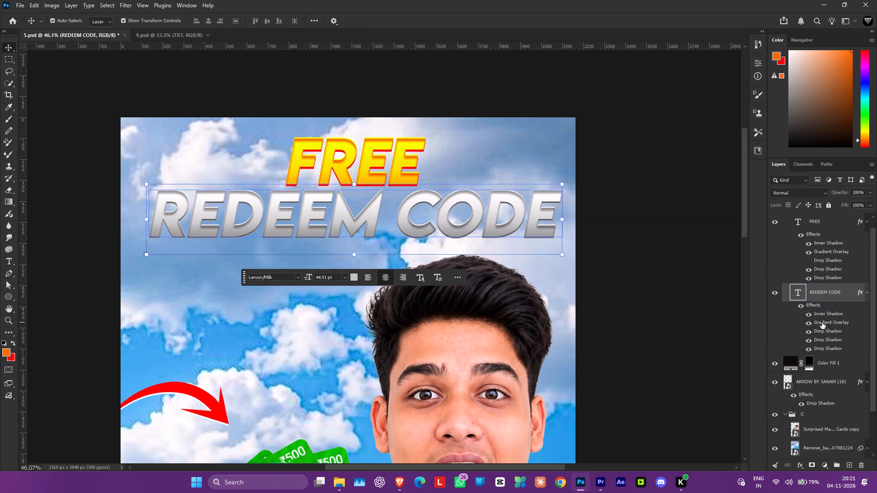
{"action": "left_click", "coordinate": [664, 305]}
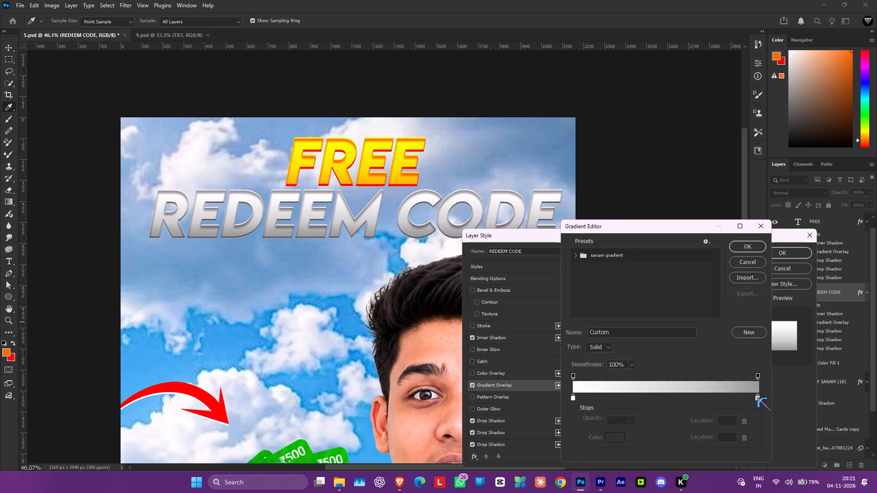
{"action": "double_click", "coordinate": [757, 397]}
{"action": "left_click_drag", "start_coordinate": [631, 323], "coordinate": [613, 323]}
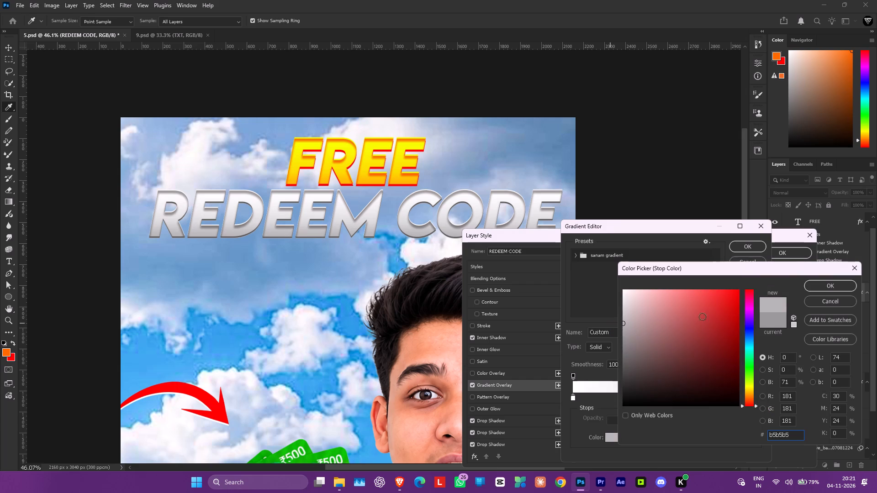
{"action": "left_click", "coordinate": [822, 282]}
{"action": "left_click_drag", "start_coordinate": [697, 394], "coordinate": [708, 394]}
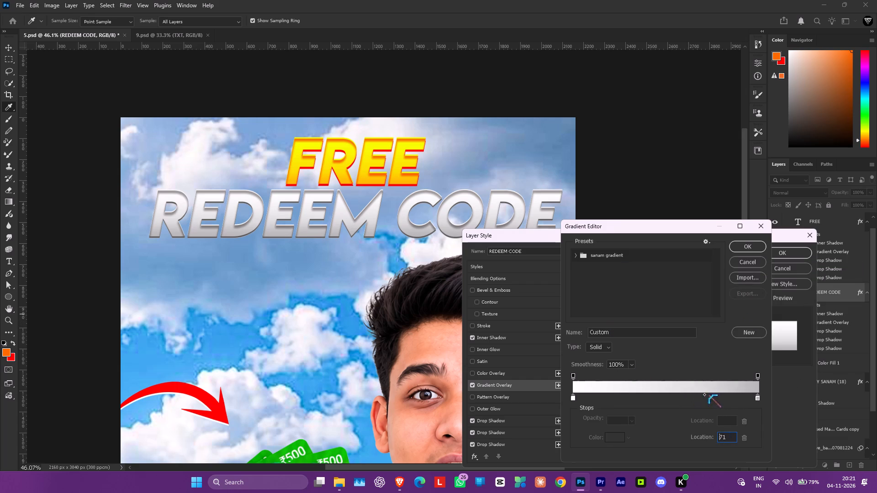
{"action": "left_click_drag", "start_coordinate": [708, 394], "coordinate": [732, 395]}
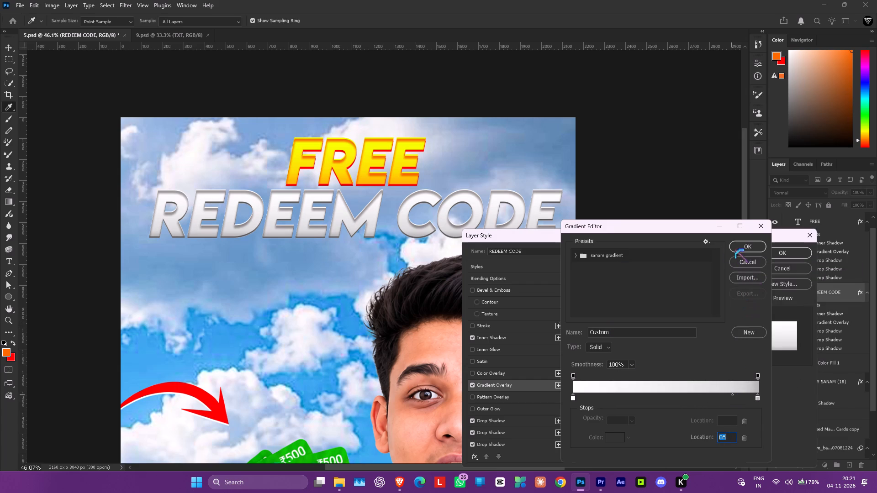
{"action": "left_click", "coordinate": [739, 247]}
{"action": "left_click", "coordinate": [772, 252]}
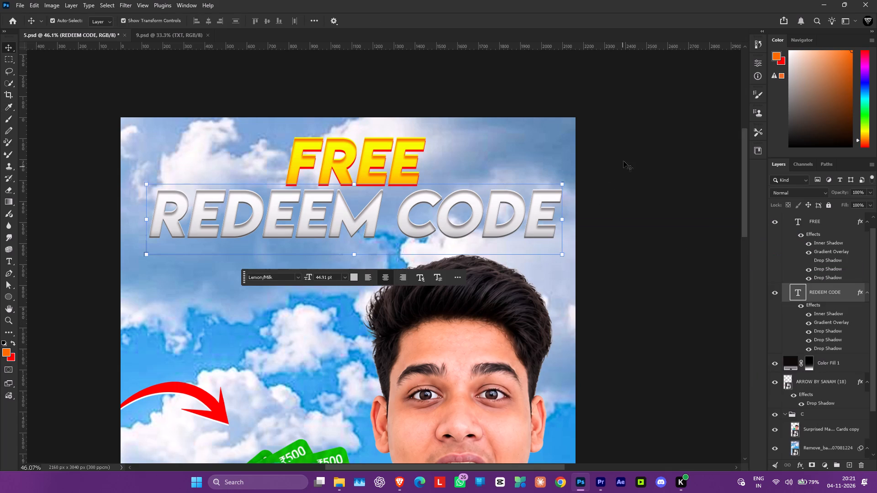
Fit the whole thumbnail in view and save 5.psd.
{"action": "scroll", "coordinate": [625, 156], "scroll_direction": "down", "scroll_amount": 7}
{"action": "scroll", "coordinate": [435, 209], "scroll_direction": "up", "scroll_amount": 8}
{"action": "key", "text": "ctrl+0"}
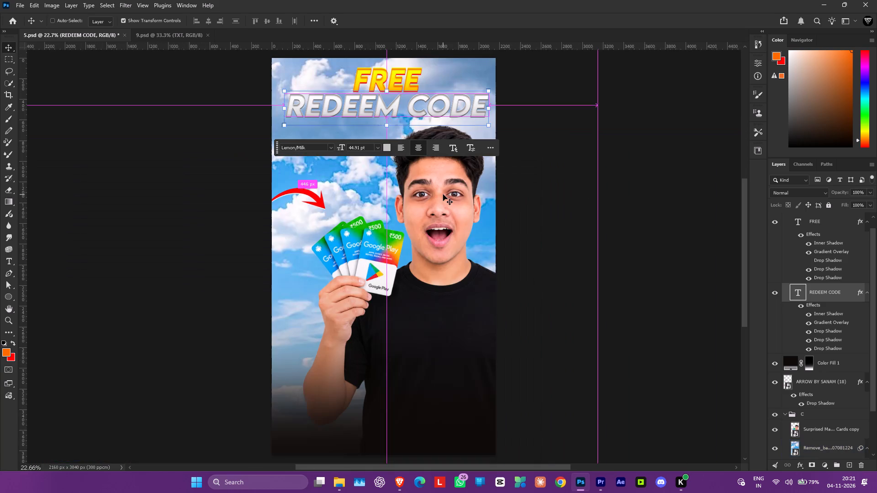
{"action": "key", "text": "ctrl+s"}
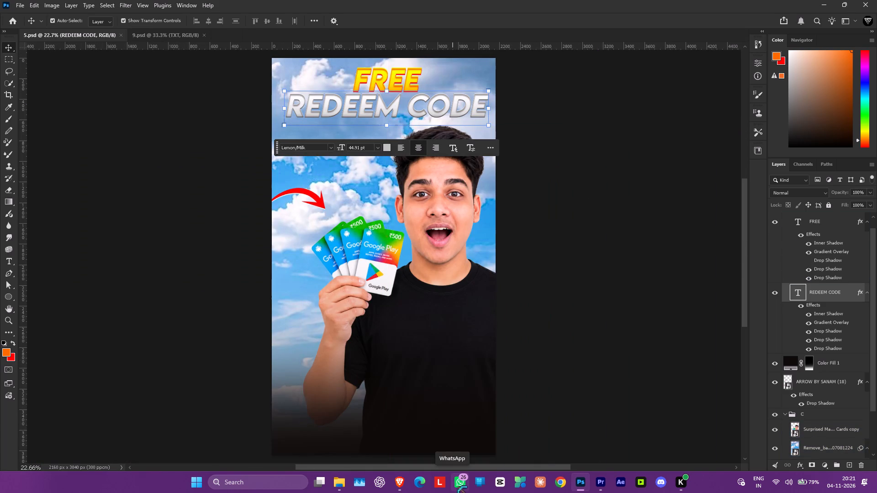
Switch to WhatsApp.
{"action": "left_click", "coordinate": [457, 486]}
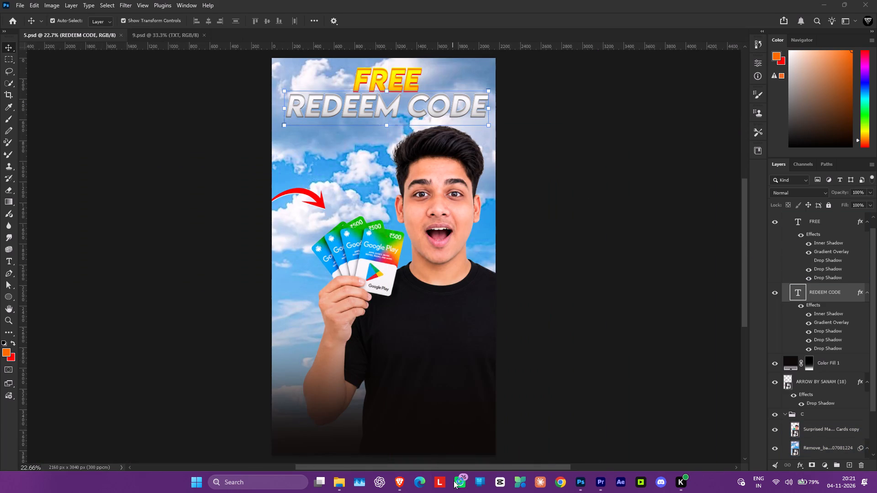
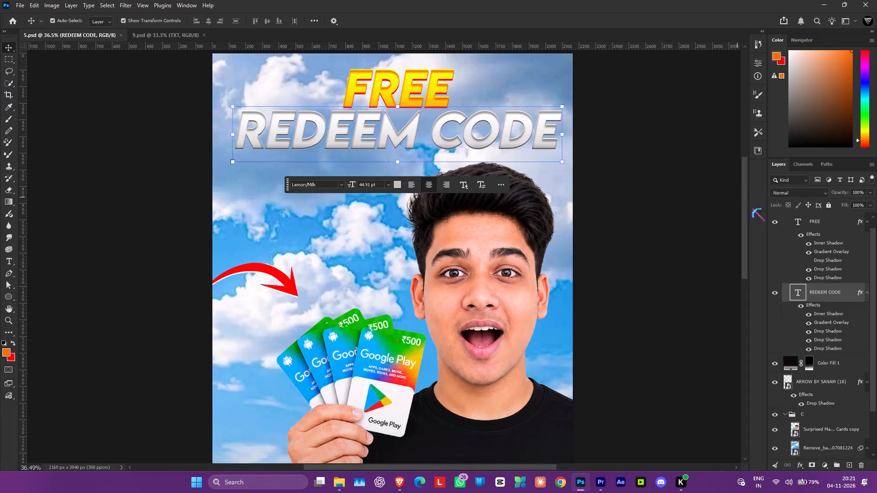
Duplicate the FREE and REDEEM CODE text layers.
{"action": "left_click", "coordinate": [806, 215], "text": "shift"}
{"action": "key", "text": "ctrl+j"}
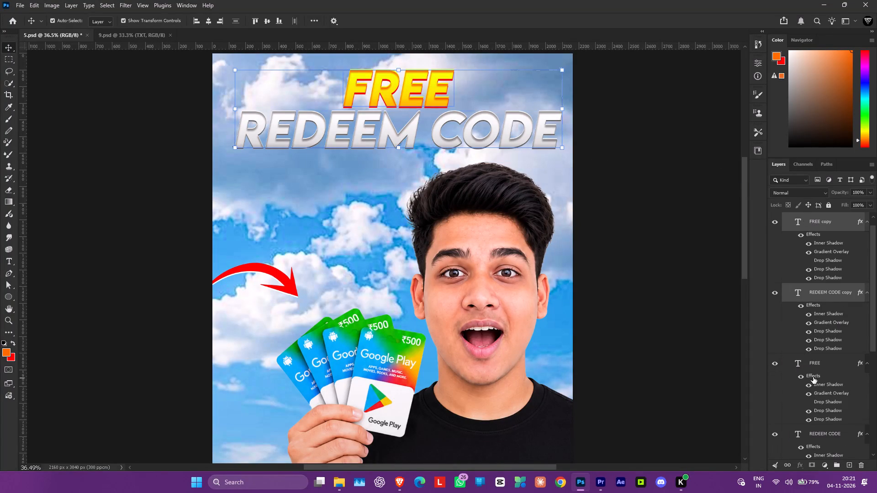
Group the original FREE and REDEEM CODE layers and hide the group as a backup.
{"action": "left_click", "coordinate": [816, 368]}
{"action": "left_click", "coordinate": [822, 439], "text": "shift"}
{"action": "right_click", "coordinate": [822, 439]}
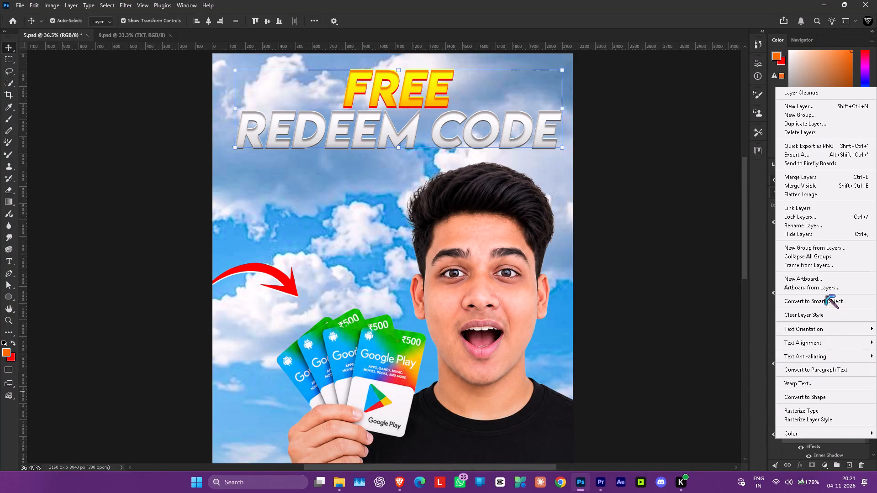
{"action": "left_click", "coordinate": [713, 342]}
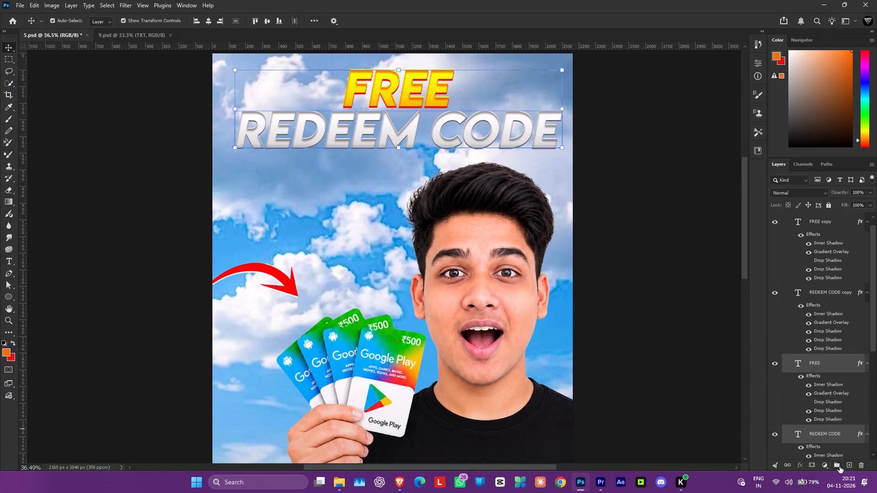
{"action": "left_click", "coordinate": [840, 467]}
{"action": "left_click", "coordinate": [772, 361]}
{"action": "scroll", "coordinate": [792, 262], "scroll_direction": "up", "scroll_amount": 2}
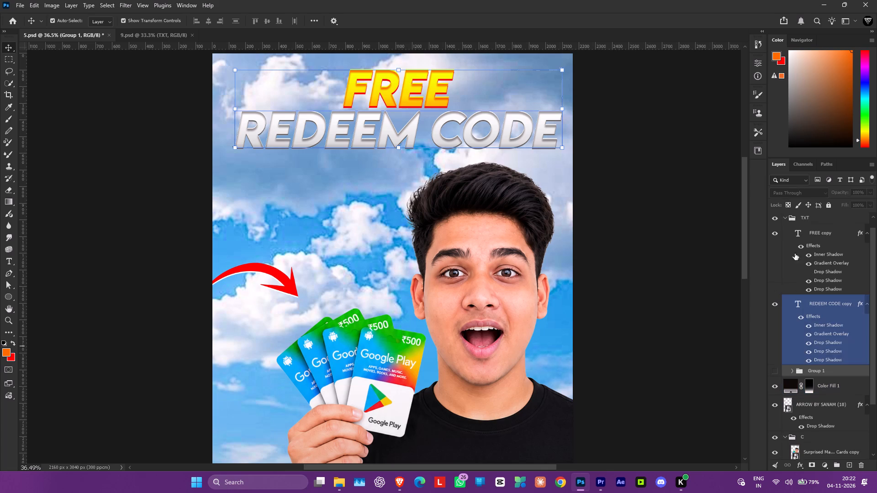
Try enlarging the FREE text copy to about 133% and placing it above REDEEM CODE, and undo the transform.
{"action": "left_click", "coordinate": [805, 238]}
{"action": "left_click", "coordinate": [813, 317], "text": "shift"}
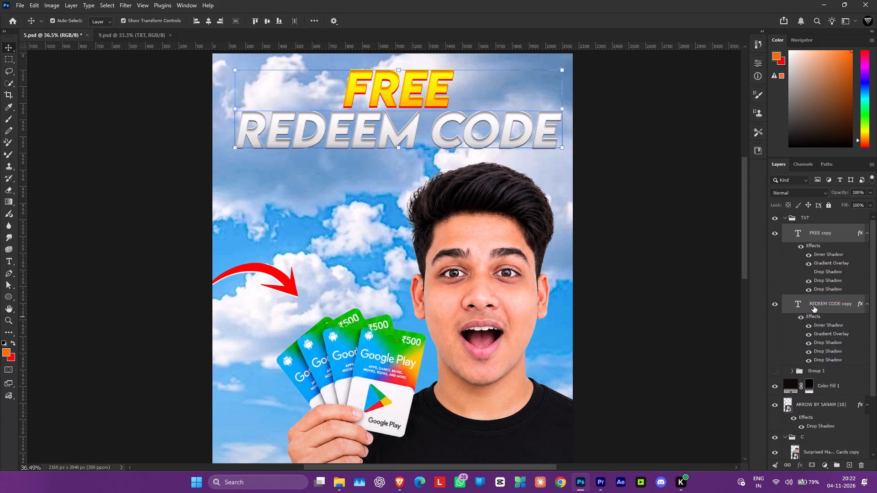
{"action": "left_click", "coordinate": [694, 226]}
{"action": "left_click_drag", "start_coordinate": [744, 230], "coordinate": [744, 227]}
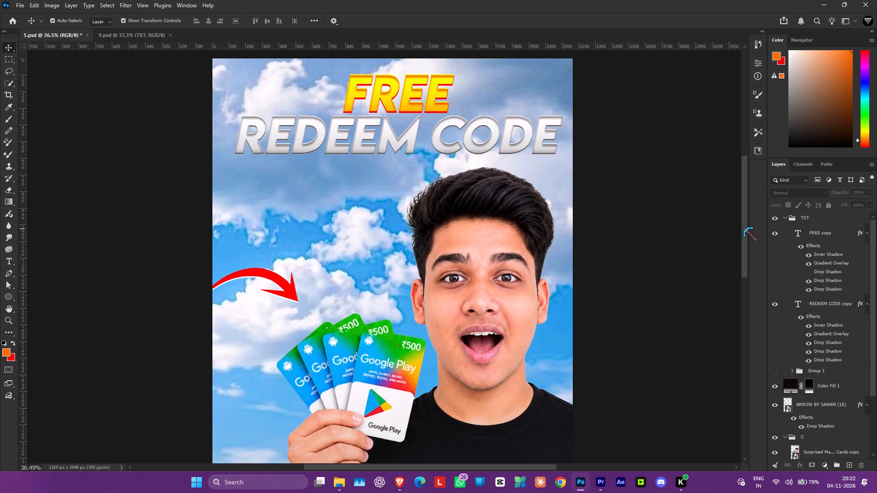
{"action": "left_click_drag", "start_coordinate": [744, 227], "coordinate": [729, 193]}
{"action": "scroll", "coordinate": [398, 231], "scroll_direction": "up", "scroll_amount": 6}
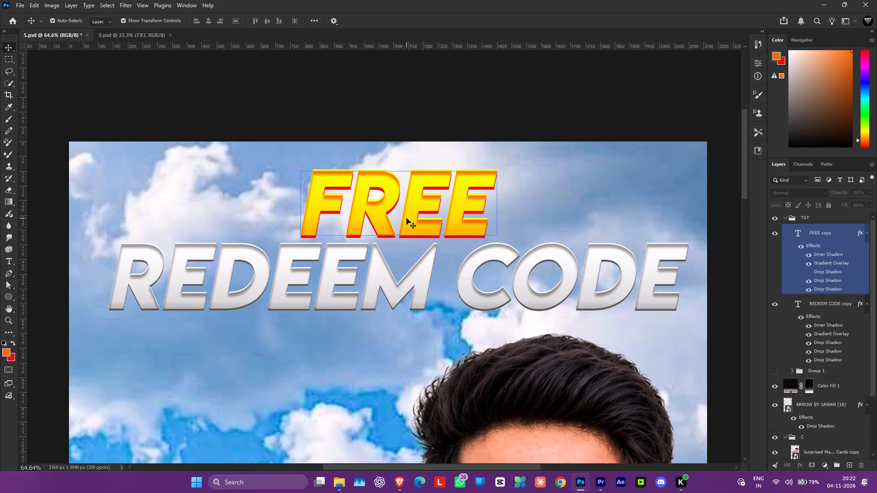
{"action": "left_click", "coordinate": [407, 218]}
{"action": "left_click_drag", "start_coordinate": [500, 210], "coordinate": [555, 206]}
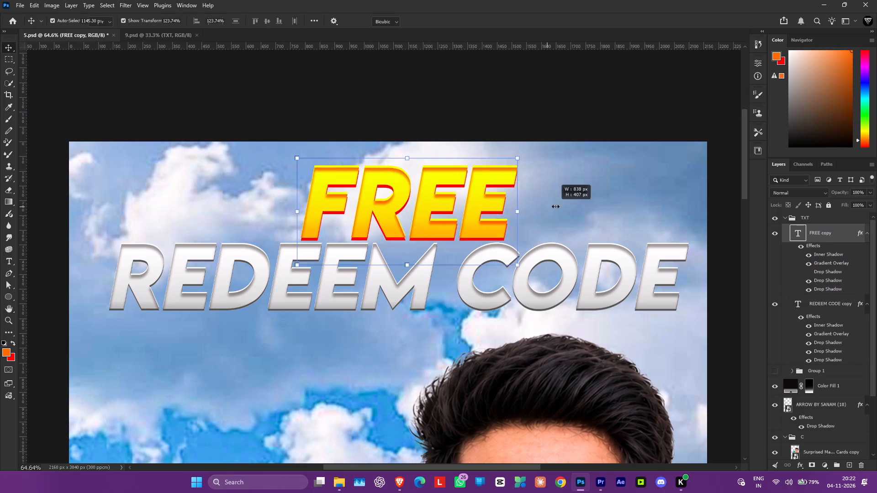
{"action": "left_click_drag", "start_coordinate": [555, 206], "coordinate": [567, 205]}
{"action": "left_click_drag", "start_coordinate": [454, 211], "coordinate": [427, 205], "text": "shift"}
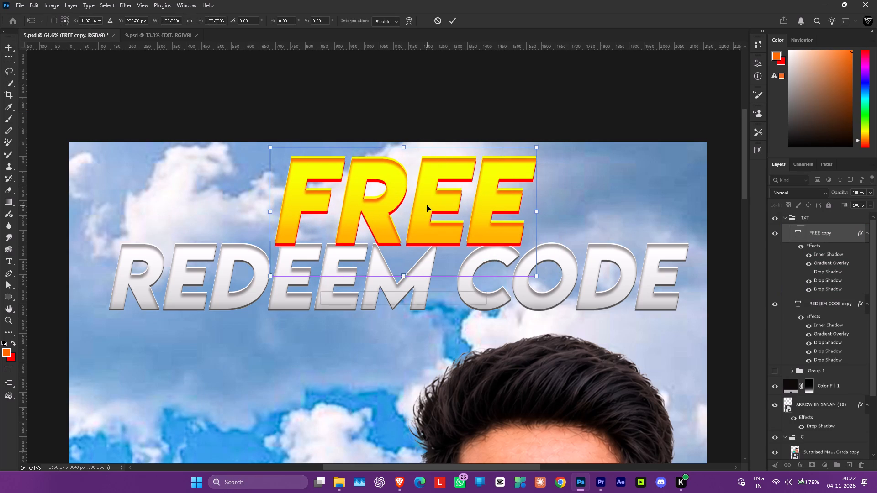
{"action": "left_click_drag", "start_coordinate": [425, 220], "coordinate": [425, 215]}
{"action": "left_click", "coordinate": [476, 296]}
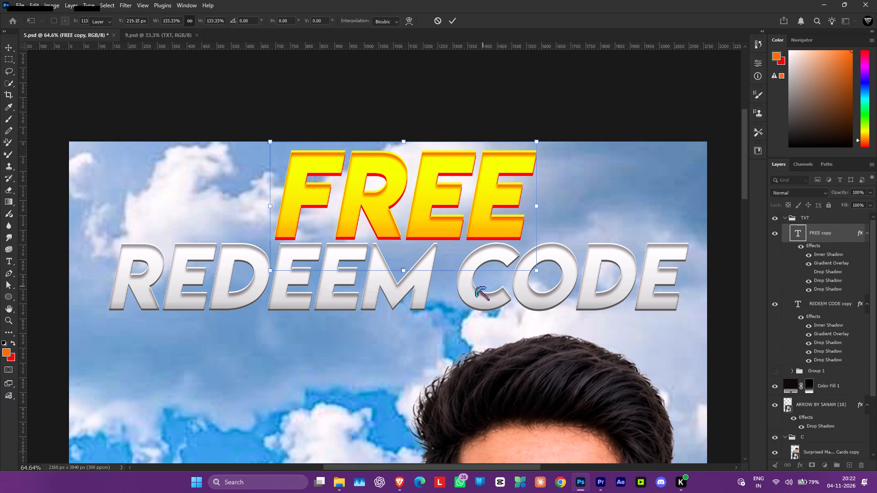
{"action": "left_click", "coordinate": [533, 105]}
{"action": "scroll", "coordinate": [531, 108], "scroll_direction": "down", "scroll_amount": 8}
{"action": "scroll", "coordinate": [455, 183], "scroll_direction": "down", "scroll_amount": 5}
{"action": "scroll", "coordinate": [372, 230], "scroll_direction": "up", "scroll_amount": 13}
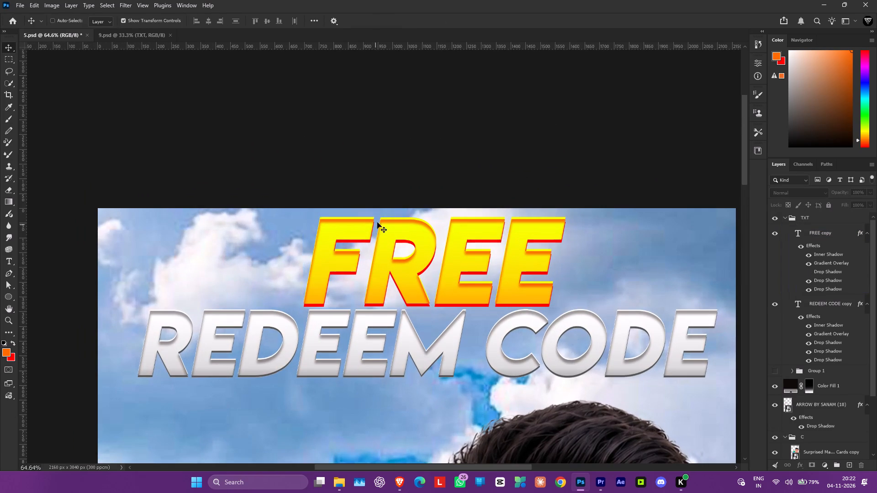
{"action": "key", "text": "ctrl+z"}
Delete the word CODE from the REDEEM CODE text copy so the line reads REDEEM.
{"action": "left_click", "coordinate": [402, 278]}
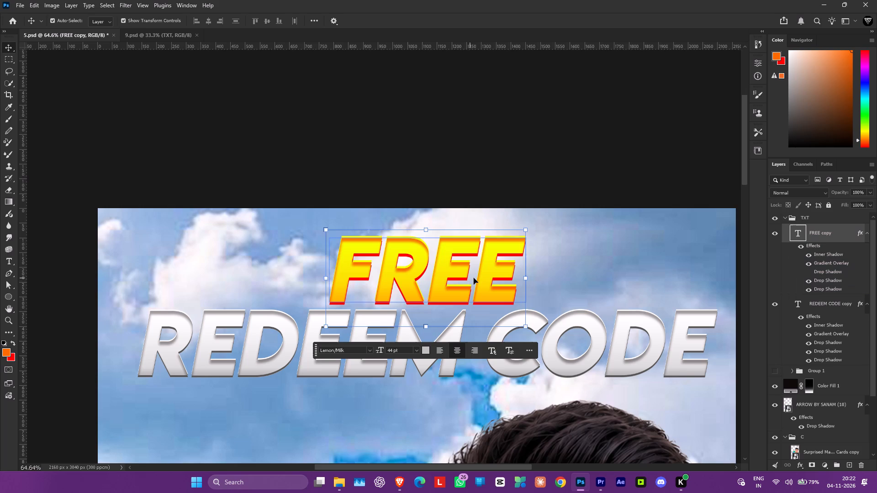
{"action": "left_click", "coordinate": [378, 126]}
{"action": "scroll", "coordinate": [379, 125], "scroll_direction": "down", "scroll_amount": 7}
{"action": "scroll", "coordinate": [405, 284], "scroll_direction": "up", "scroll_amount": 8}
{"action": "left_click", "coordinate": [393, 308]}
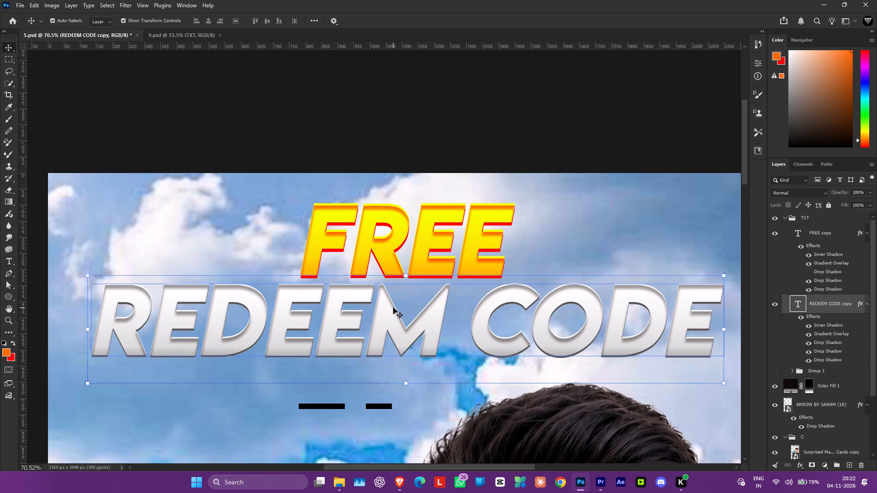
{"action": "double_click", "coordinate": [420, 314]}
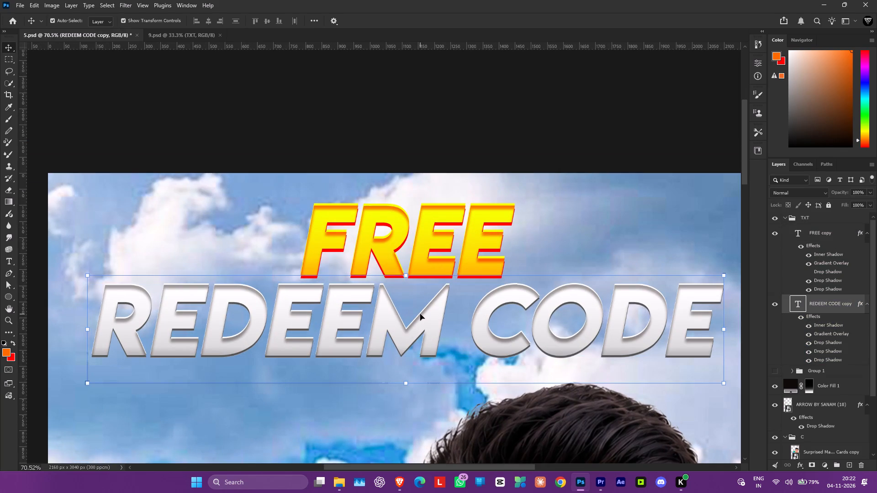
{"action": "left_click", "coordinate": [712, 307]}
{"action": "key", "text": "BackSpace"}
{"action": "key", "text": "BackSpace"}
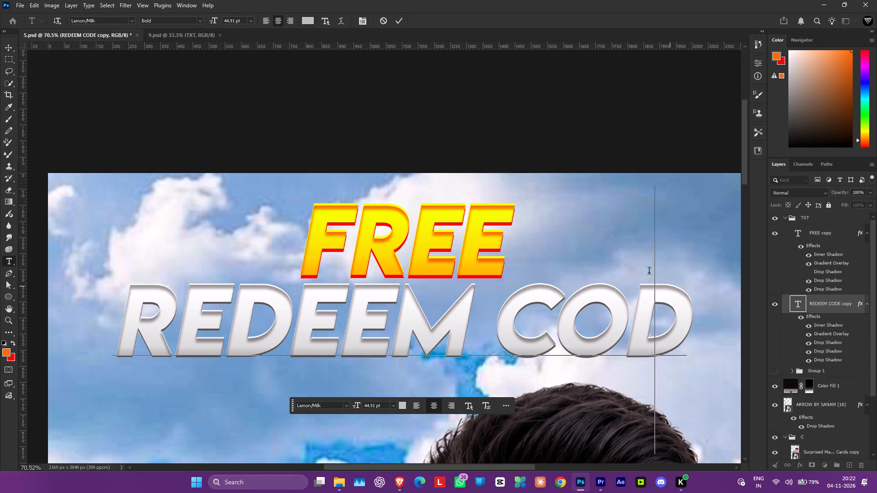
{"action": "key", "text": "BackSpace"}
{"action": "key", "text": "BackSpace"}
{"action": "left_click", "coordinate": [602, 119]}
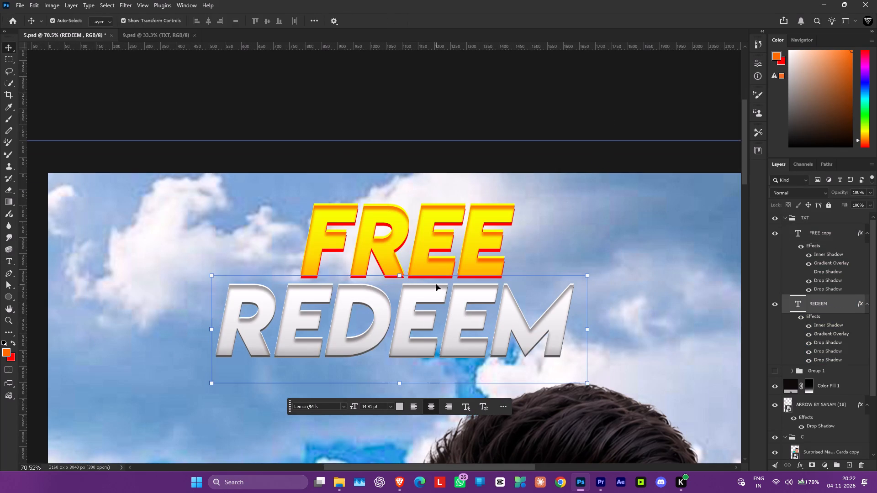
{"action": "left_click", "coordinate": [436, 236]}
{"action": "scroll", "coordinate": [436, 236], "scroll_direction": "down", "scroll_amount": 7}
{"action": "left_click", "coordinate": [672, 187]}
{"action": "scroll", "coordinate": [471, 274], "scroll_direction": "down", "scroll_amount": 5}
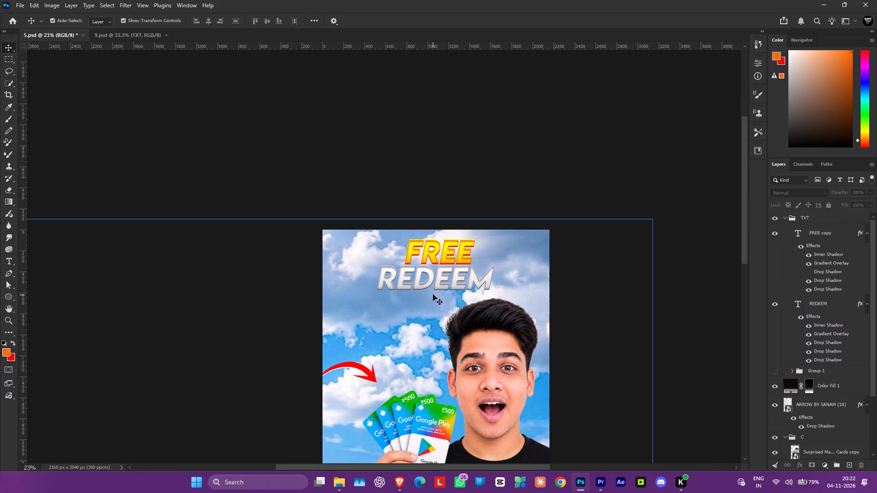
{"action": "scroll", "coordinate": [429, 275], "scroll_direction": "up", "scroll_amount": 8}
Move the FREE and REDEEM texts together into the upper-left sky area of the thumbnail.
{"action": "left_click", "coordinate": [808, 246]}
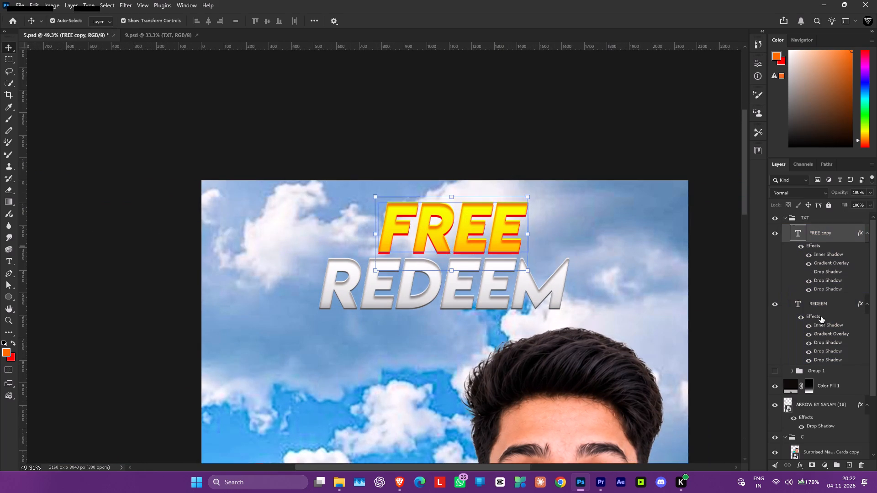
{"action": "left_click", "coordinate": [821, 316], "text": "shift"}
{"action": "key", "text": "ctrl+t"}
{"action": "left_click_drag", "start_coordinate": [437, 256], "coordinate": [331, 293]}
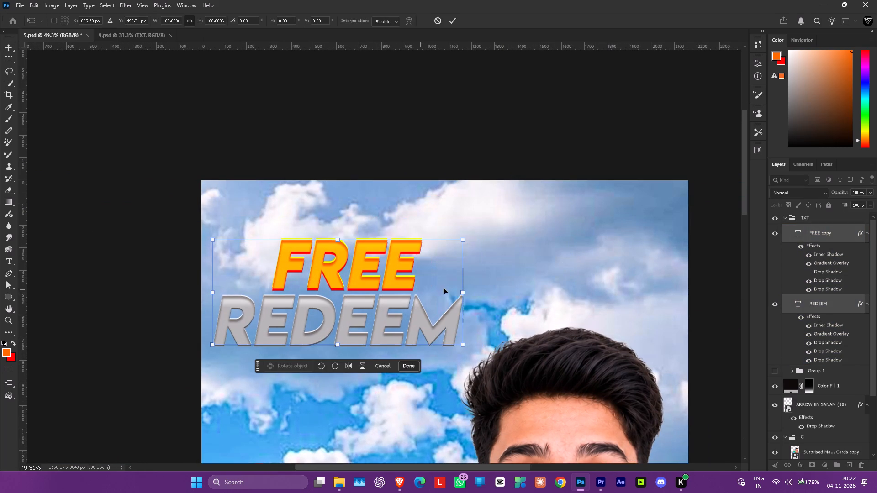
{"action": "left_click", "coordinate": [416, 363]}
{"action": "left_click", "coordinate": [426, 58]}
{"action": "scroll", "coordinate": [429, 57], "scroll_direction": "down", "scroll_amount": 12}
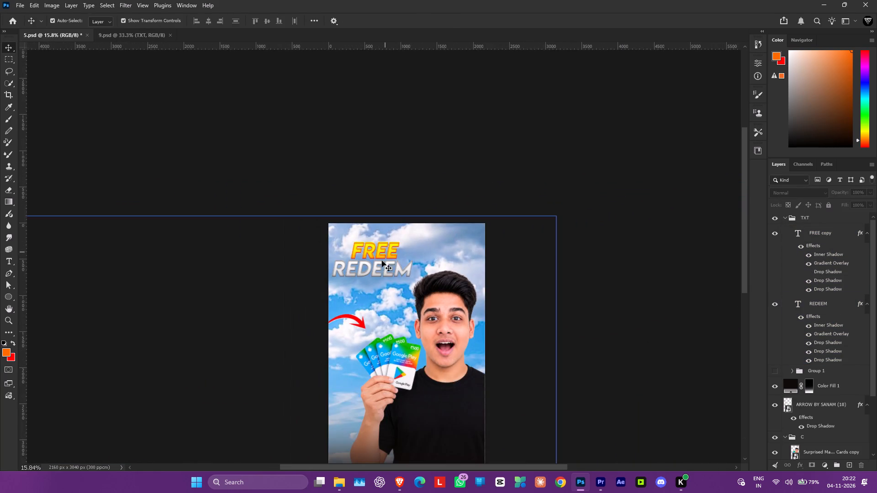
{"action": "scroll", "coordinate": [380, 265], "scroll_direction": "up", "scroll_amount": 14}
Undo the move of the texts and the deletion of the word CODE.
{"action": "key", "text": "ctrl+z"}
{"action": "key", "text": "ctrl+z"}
Change the font of the REDEEM CODE text copy to Dharma Gothic E ExBold Italic.
{"action": "scroll", "coordinate": [396, 246], "scroll_direction": "down", "scroll_amount": 6}
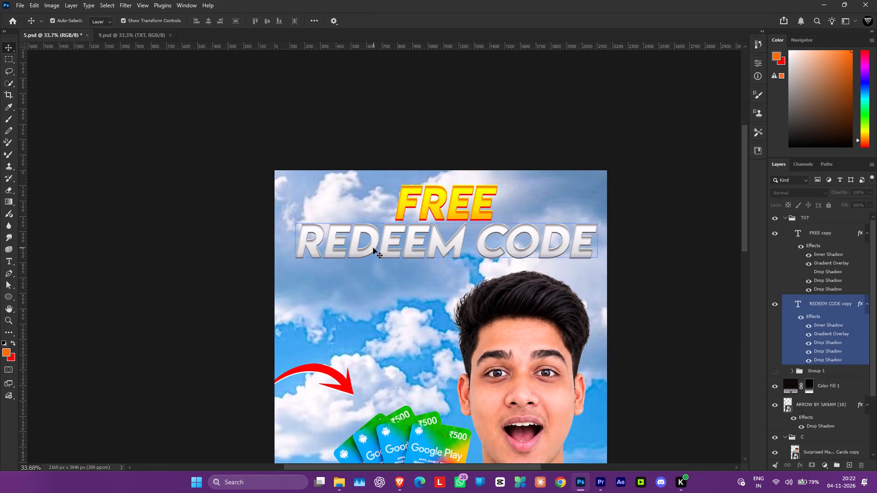
{"action": "scroll", "coordinate": [511, 215], "scroll_direction": "up", "scroll_amount": 5}
{"action": "double_click", "coordinate": [442, 260]}
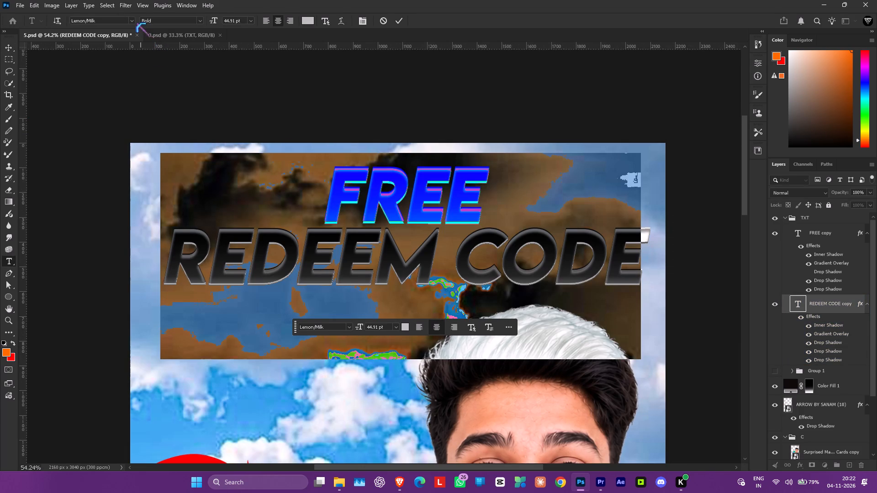
{"action": "left_click", "coordinate": [132, 22]}
{"action": "type", "text": "DHAR"}
{"action": "type", "text": "MA"}
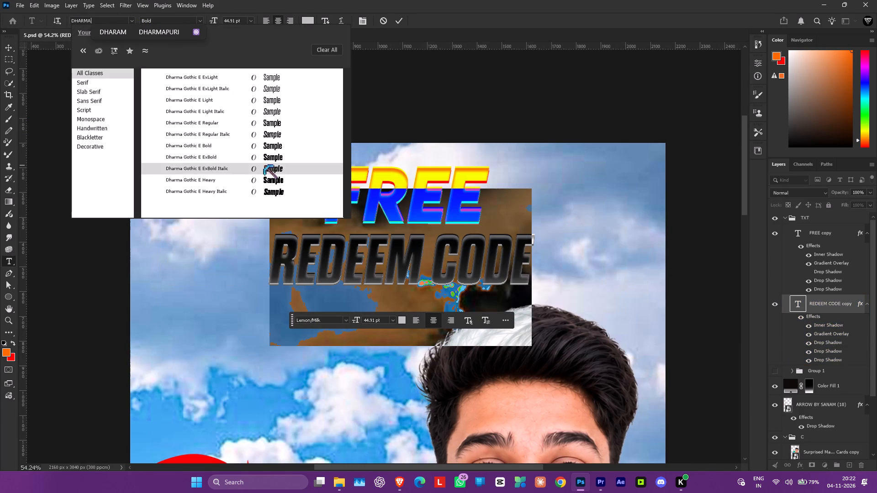
{"action": "left_click", "coordinate": [264, 165]}
{"action": "left_click", "coordinate": [263, 104]}
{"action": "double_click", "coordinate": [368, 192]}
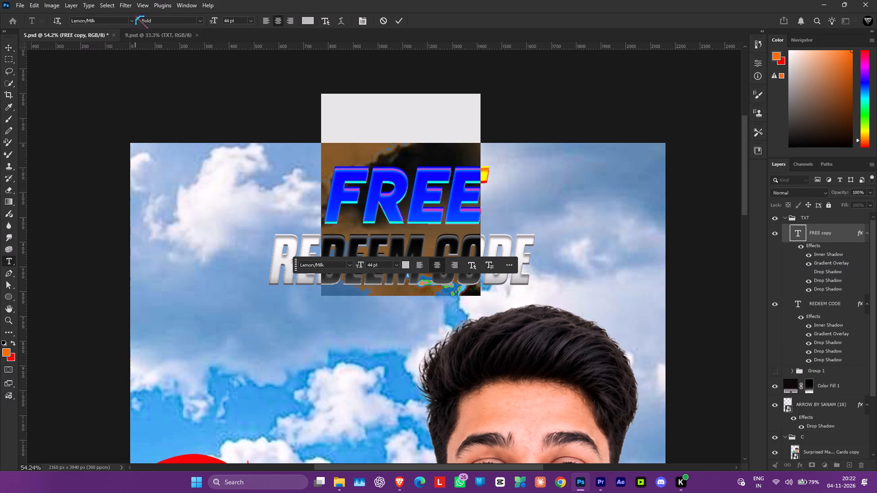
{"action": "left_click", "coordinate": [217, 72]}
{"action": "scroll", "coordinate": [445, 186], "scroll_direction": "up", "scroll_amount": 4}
Scale the REDEEM CODE text up to about 156% and centre it horizontally beneath FREE.
{"action": "left_click", "coordinate": [537, 291]}
{"action": "scroll", "coordinate": [531, 297], "scroll_direction": "down", "scroll_amount": 3}
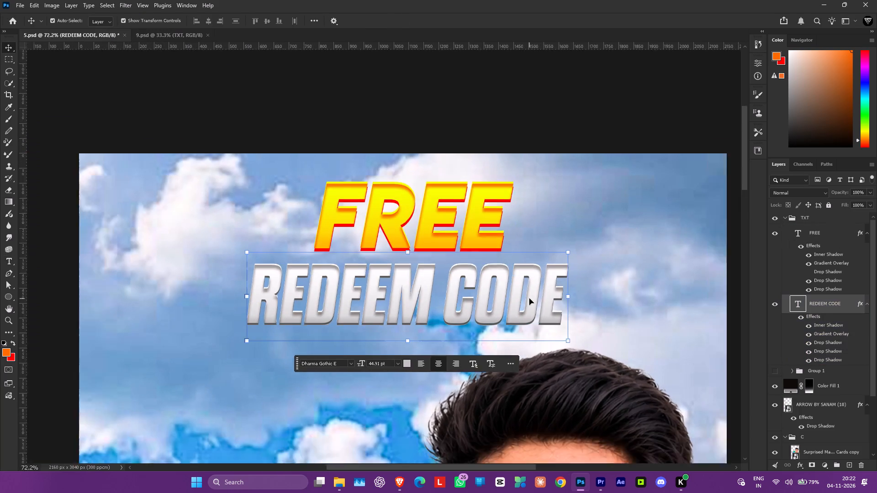
{"action": "scroll", "coordinate": [529, 299], "scroll_direction": "down", "scroll_amount": 2}
{"action": "left_click_drag", "start_coordinate": [559, 297], "coordinate": [695, 287]}
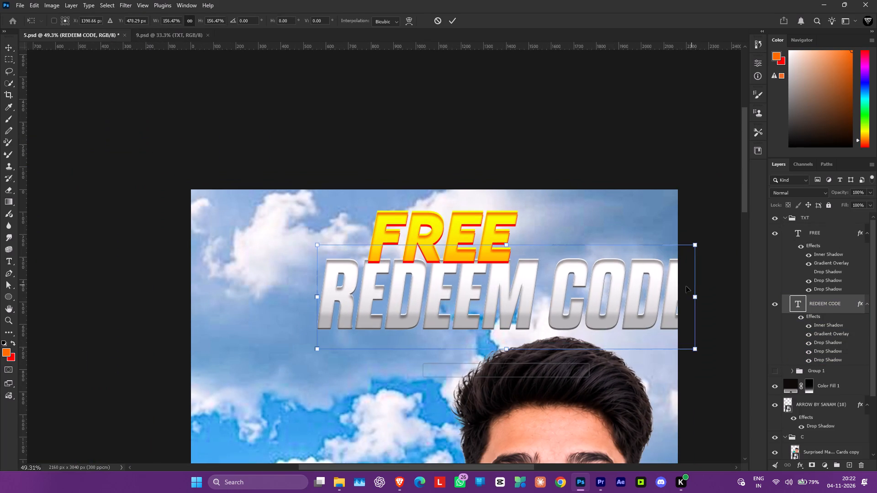
{"action": "left_click_drag", "start_coordinate": [604, 301], "coordinate": [541, 300]}
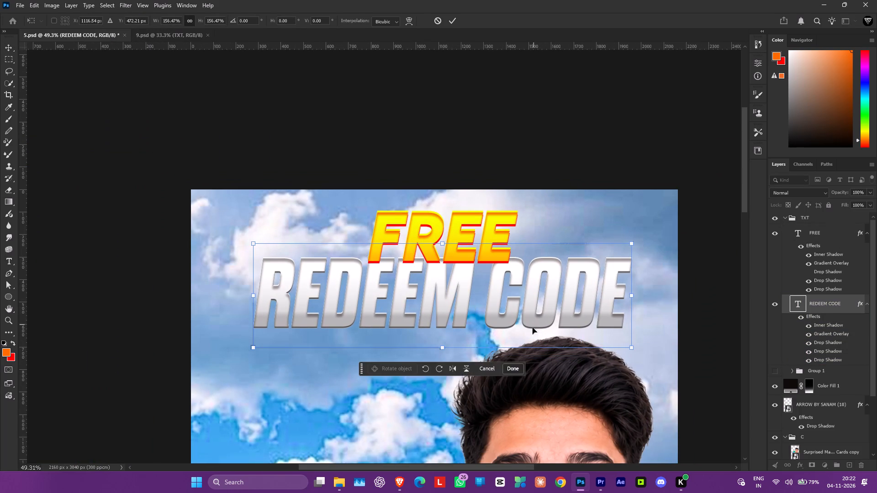
{"action": "left_click", "coordinate": [513, 367]}
Raise the FREE text clear of REDEEM CODE, scale it to about 115% and centre it above that line.
{"action": "left_click_drag", "start_coordinate": [457, 226], "coordinate": [462, 215]}
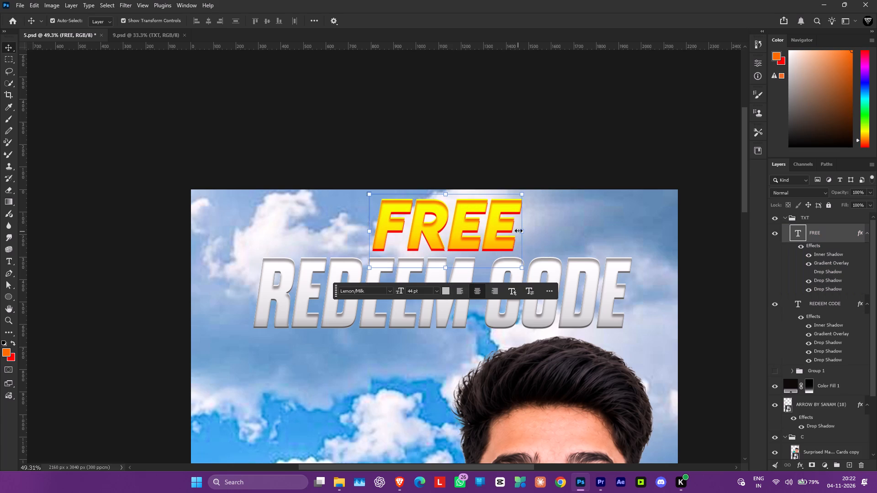
{"action": "left_click_drag", "start_coordinate": [521, 229], "coordinate": [546, 226]}
{"action": "left_click", "coordinate": [504, 231]}
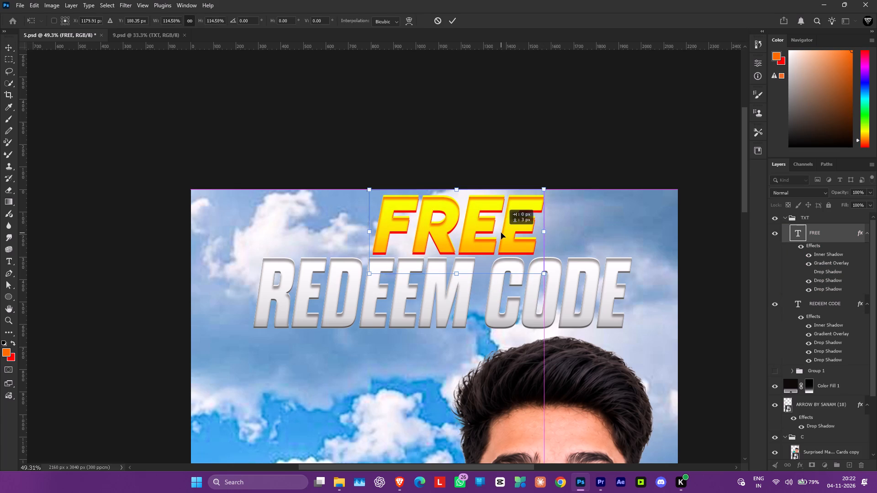
{"action": "left_click_drag", "start_coordinate": [486, 234], "coordinate": [476, 235]}
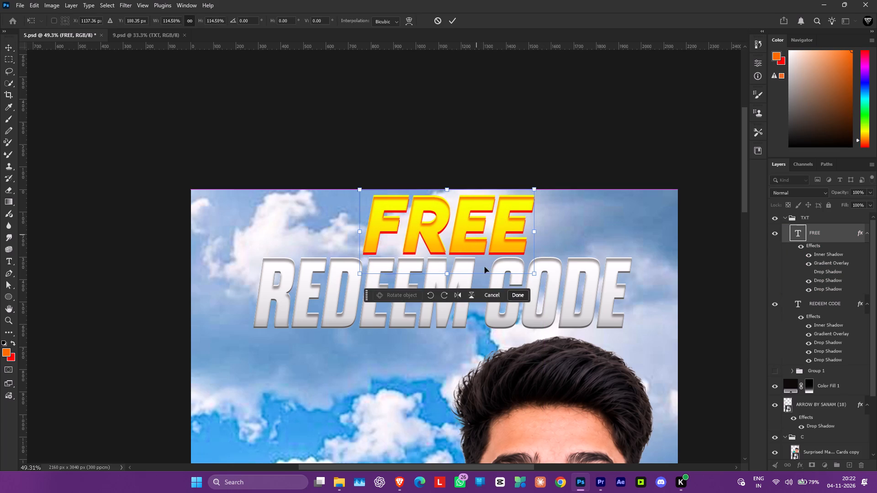
{"action": "left_click", "coordinate": [514, 294]}
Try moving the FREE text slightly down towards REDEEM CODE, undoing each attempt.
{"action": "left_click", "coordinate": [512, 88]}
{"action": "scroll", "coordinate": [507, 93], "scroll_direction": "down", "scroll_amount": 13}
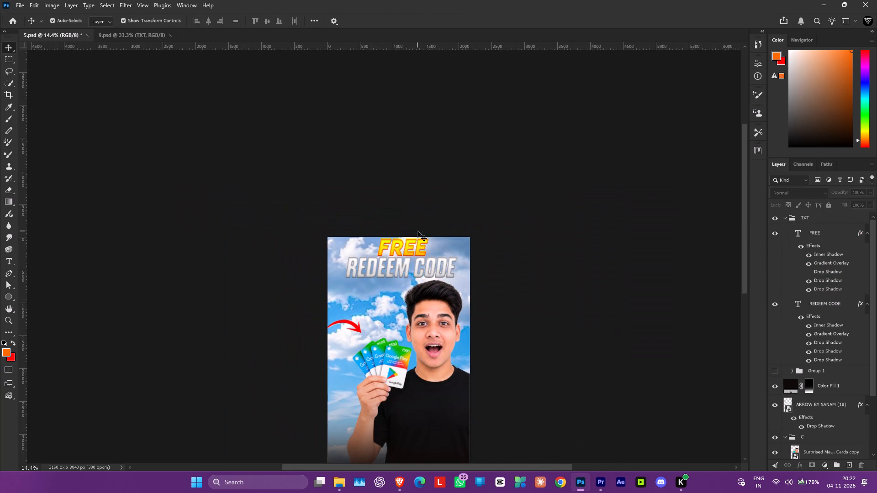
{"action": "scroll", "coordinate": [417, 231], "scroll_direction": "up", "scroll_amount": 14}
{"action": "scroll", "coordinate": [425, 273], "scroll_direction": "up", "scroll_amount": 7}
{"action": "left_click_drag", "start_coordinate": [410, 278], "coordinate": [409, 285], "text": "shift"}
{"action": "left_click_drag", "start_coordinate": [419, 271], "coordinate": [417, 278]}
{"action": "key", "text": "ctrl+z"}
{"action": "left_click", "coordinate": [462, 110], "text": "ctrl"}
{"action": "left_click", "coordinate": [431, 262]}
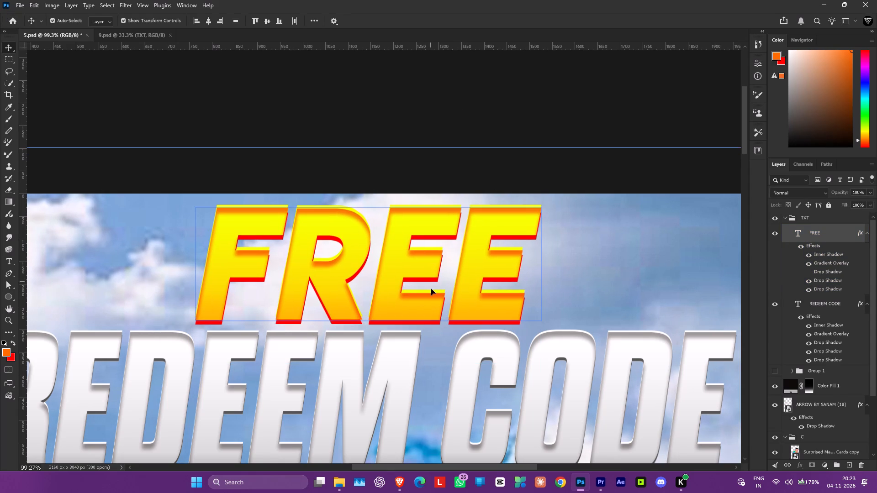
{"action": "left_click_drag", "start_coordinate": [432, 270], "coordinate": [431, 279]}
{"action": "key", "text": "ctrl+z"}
Nudge the FREE text slightly down so it sits just above the REDEEM CODE line.
{"action": "double_click", "coordinate": [461, 114], "text": "ctrl"}
{"action": "left_click", "coordinate": [614, 273]}
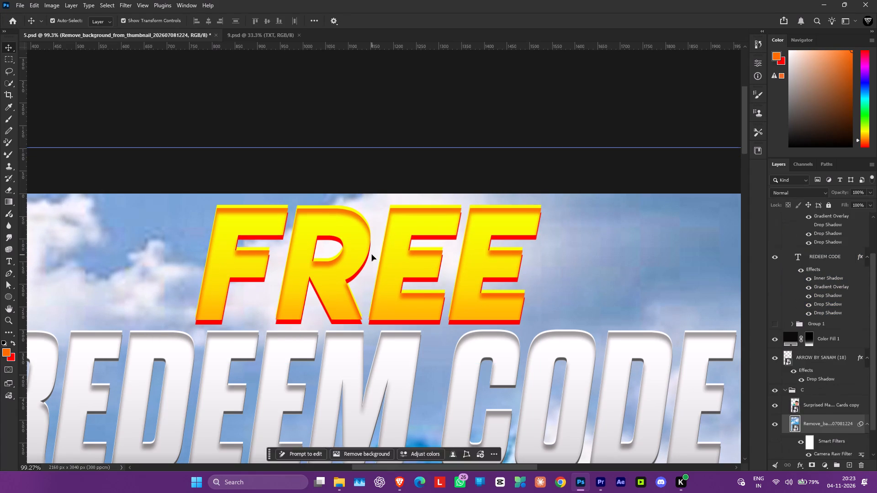
{"action": "left_click", "coordinate": [372, 255]}
{"action": "left_click_drag", "start_coordinate": [407, 255], "coordinate": [407, 257], "text": "shift"}
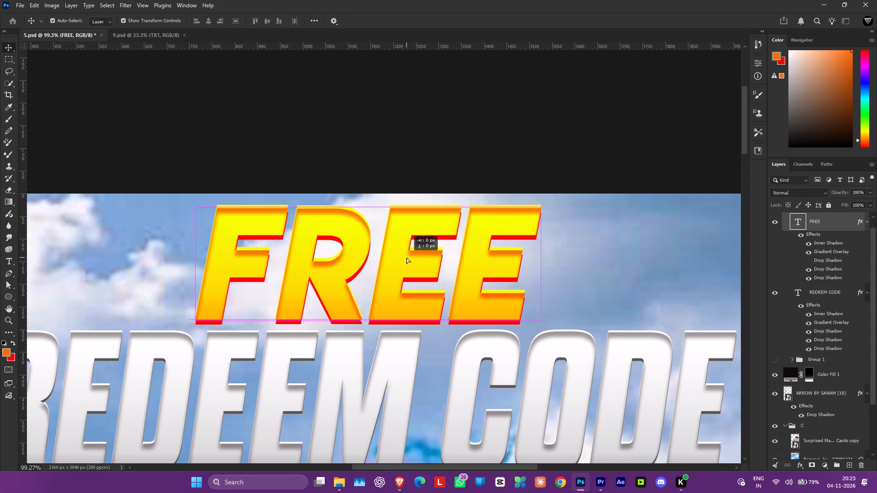
{"action": "left_click_drag", "start_coordinate": [407, 257], "coordinate": [407, 260], "text": "shift"}
{"action": "scroll", "coordinate": [423, 273], "scroll_direction": "up", "scroll_amount": 7}
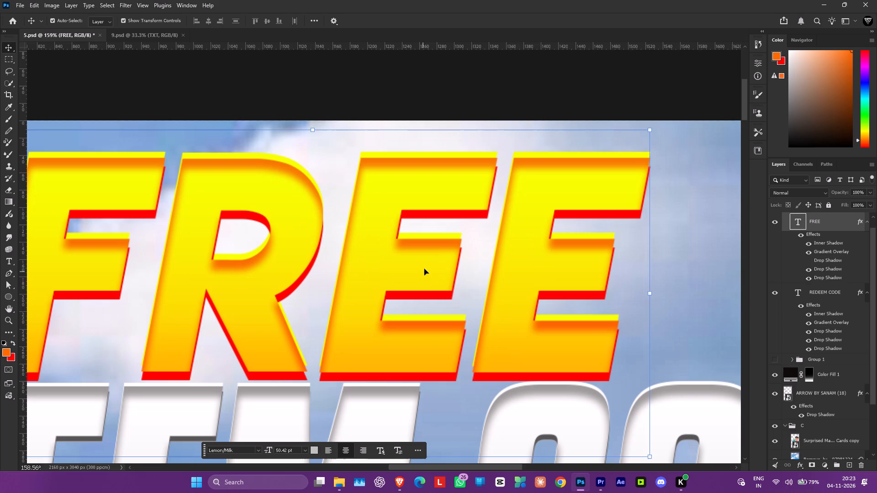
Nudge the FREE text up one large increment to widen the gap above REDEEM CODE.
{"action": "key", "text": "ctrl+t"}
{"action": "key", "text": "shift+Up"}
{"action": "key", "text": "Return"}
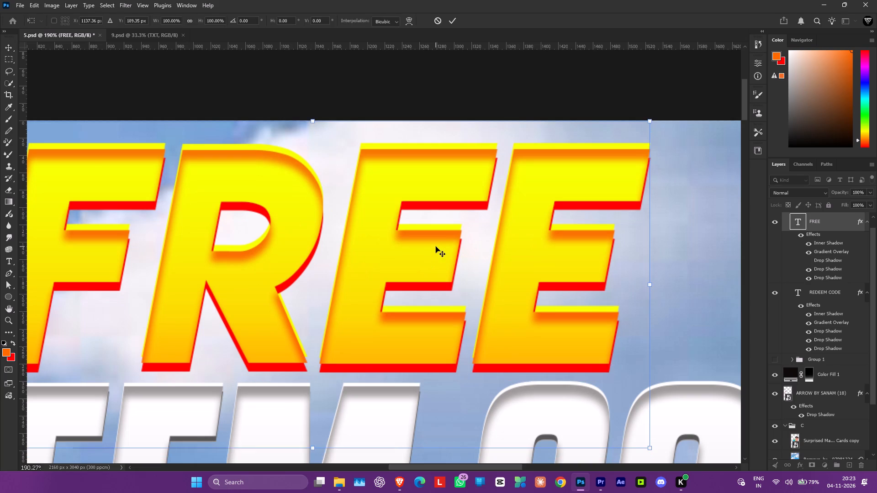
Convert the FREE and REDEEM CODE text layers together into one smart object.
{"action": "scroll", "coordinate": [438, 241], "scroll_direction": "down", "scroll_amount": 16}
{"action": "left_click", "coordinate": [452, 143]}
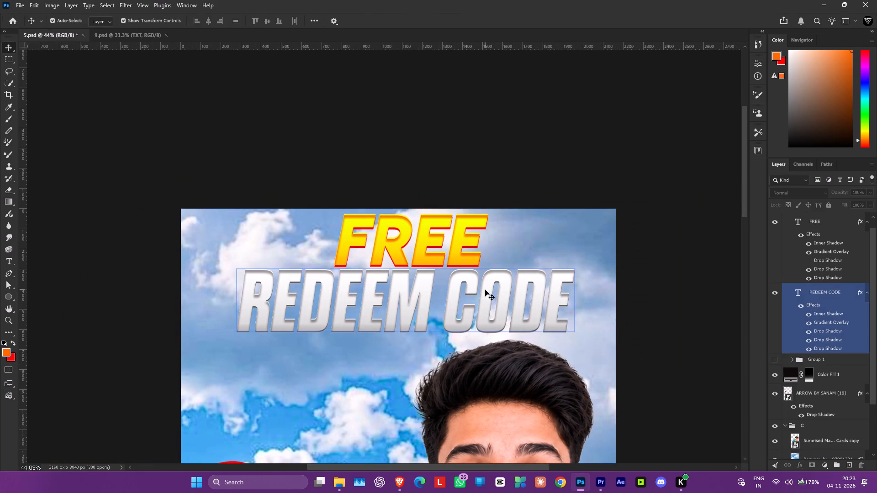
{"action": "left_click", "coordinate": [821, 221]}
{"action": "left_click", "coordinate": [829, 303], "text": "shift"}
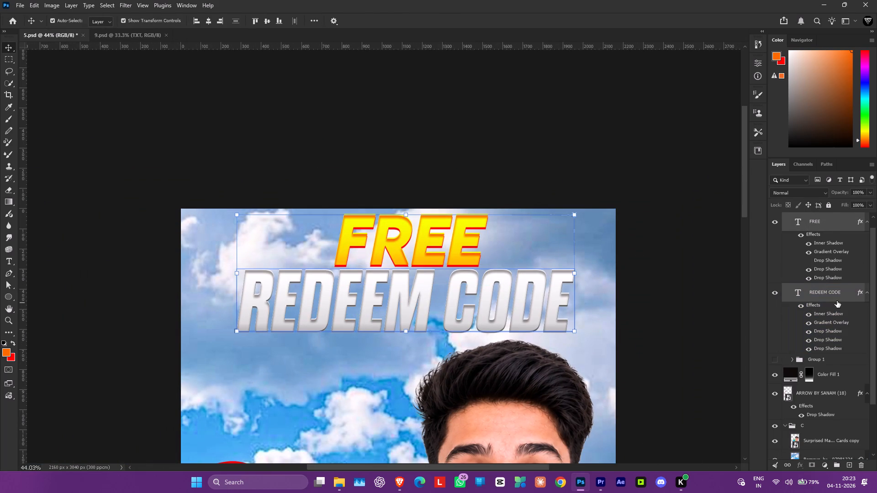
{"action": "right_click", "coordinate": [833, 294]}
{"action": "left_click", "coordinate": [798, 317]}
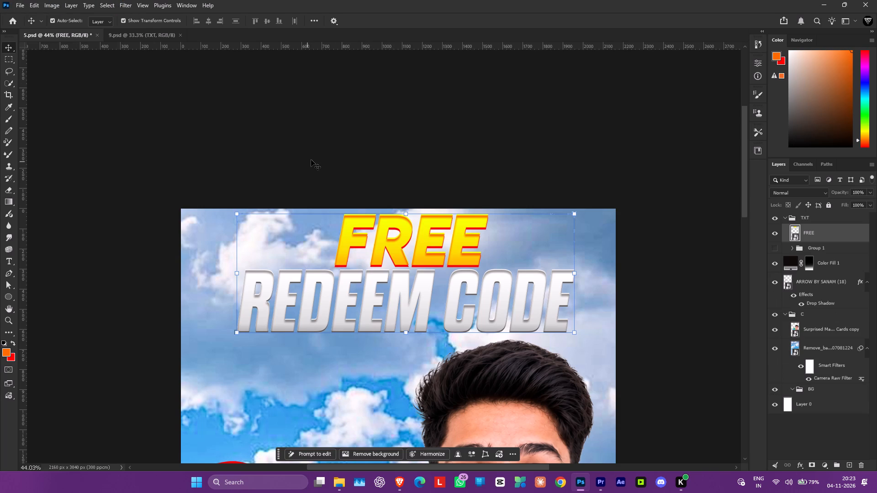
Load the heading smart object's outline as a selection and expand it by 14 px.
{"action": "scroll", "coordinate": [312, 160], "scroll_direction": "up", "scroll_amount": 5}
{"action": "left_click", "coordinate": [124, 0]}
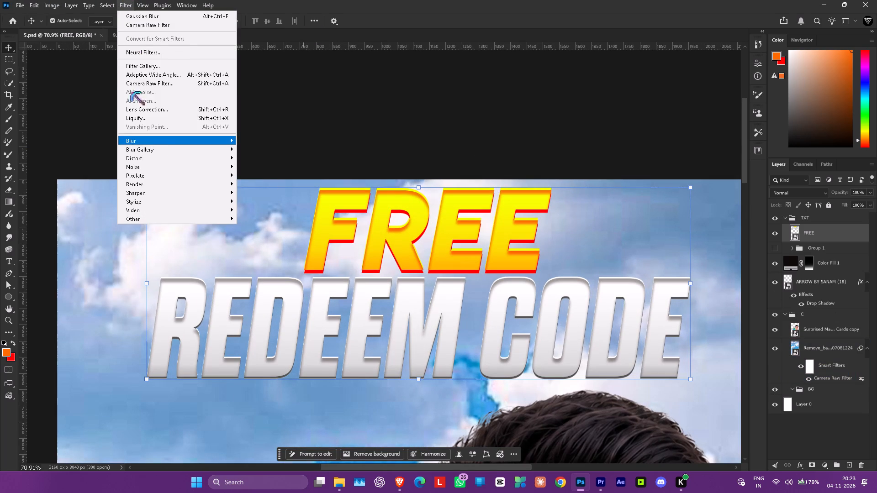
{"action": "left_click", "coordinate": [793, 237], "text": "ctrl"}
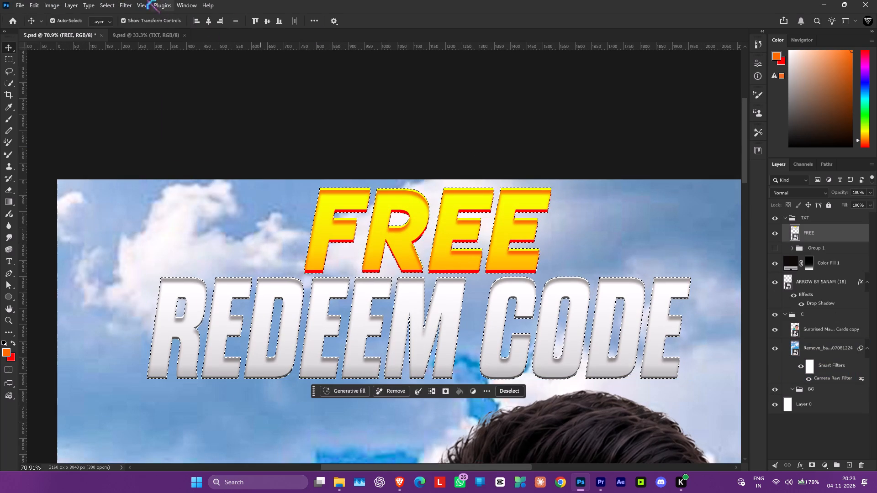
{"action": "left_click", "coordinate": [127, 0]}
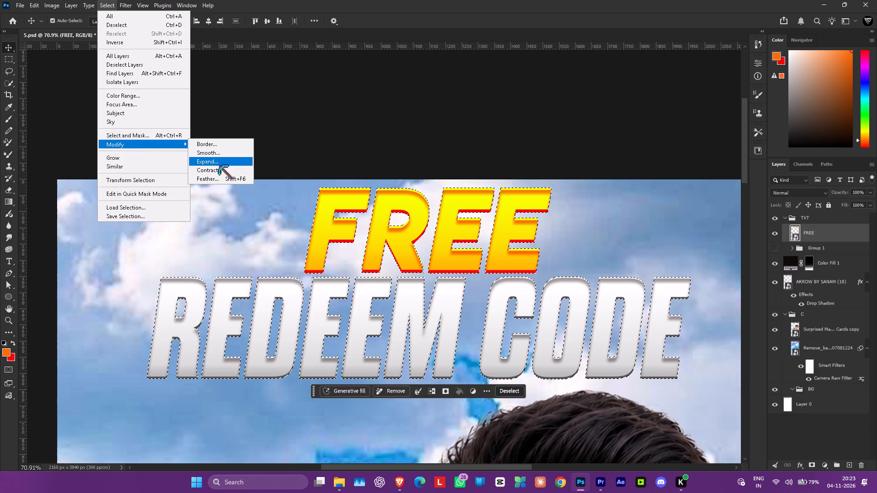
{"action": "left_click", "coordinate": [219, 163]}
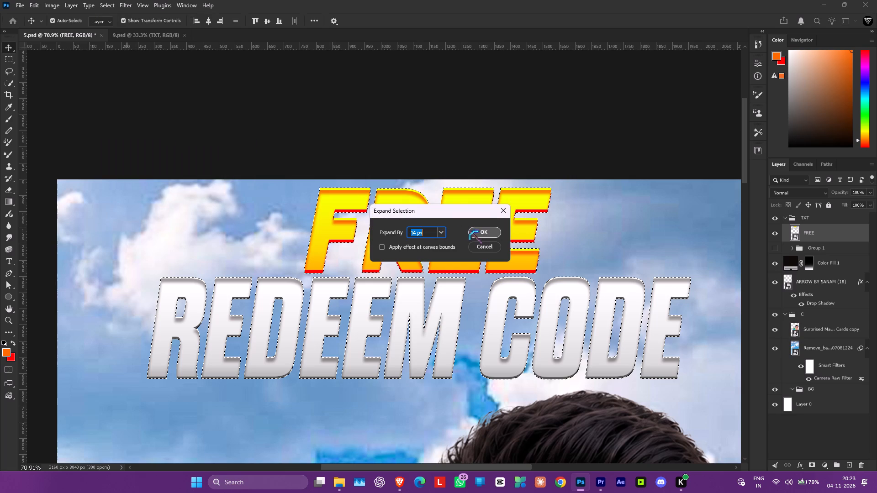
{"action": "left_click", "coordinate": [474, 230]}
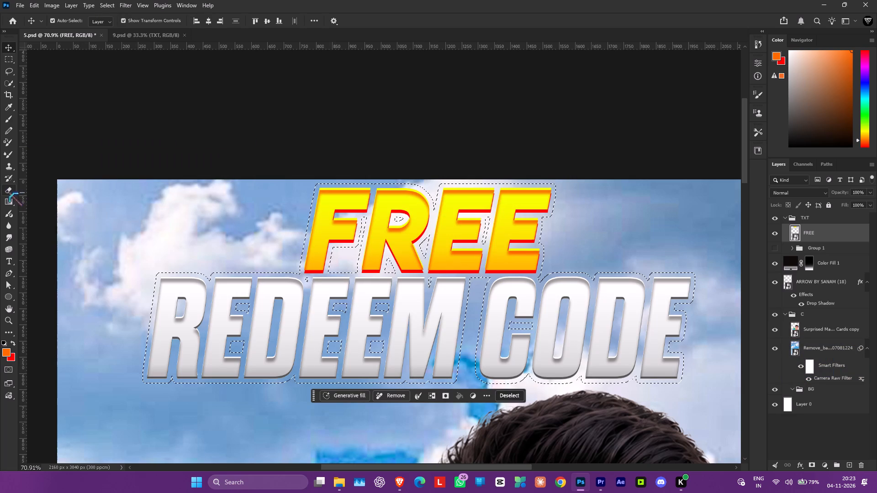
Configure the Brush with Normal mode, 100% flow and 100% hardness, keeping it very large.
{"action": "left_click", "coordinate": [9, 156]}
{"action": "left_click", "coordinate": [8, 121]}
{"action": "left_click", "coordinate": [129, 21]}
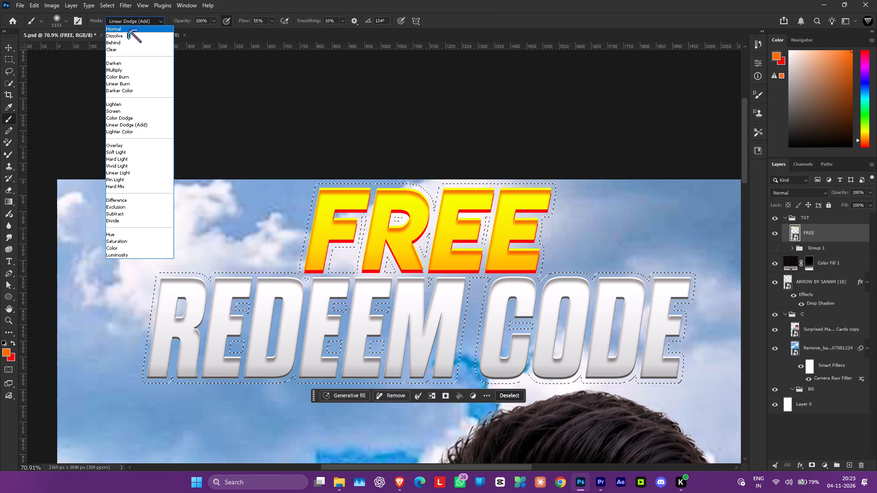
{"action": "left_click", "coordinate": [128, 30]}
{"action": "left_click", "coordinate": [273, 21]}
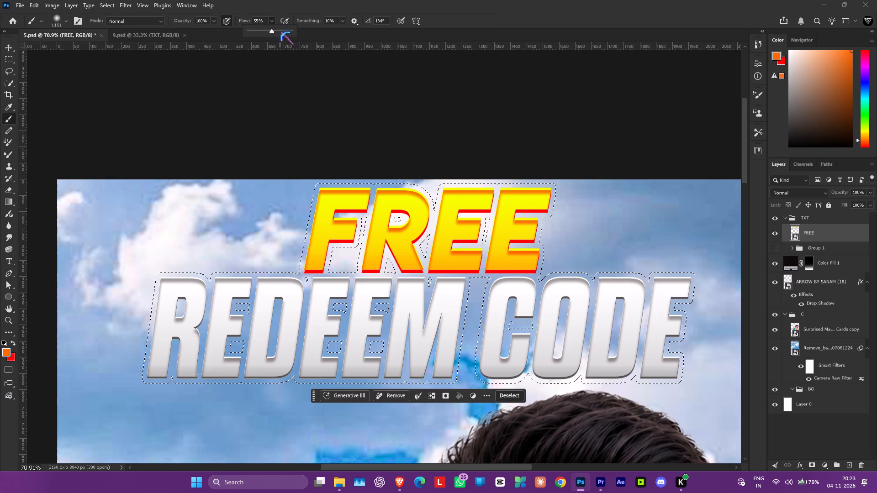
{"action": "left_click_drag", "start_coordinate": [281, 31], "coordinate": [346, 37]}
{"action": "right_click_drag", "start_coordinate": [339, 255], "coordinate": [399, 252]}
{"action": "right_click_drag", "start_coordinate": [379, 268], "coordinate": [399, 492], "text": "ctrl+alt"}
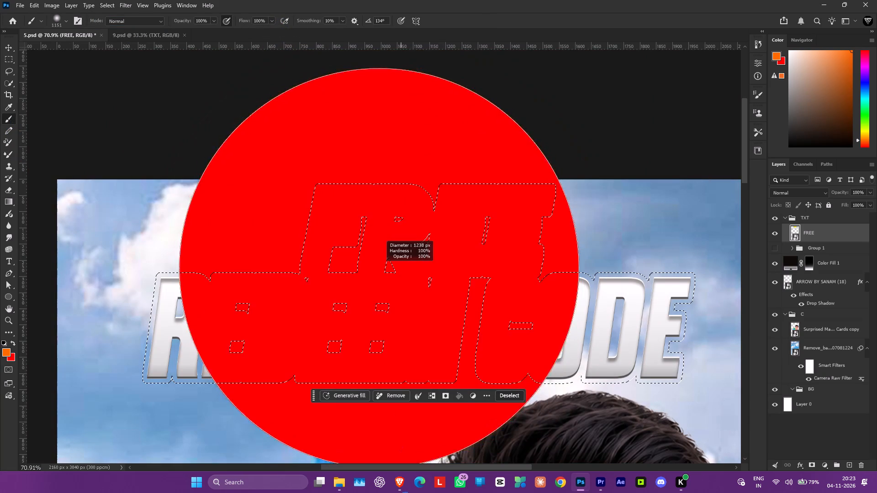
{"action": "right_click_drag", "start_coordinate": [399, 492], "coordinate": [386, 486], "text": "ctrl+alt"}
{"action": "left_click_drag", "start_coordinate": [393, 158], "coordinate": [330, 313]}
{"action": "left_click", "coordinate": [501, 178]}
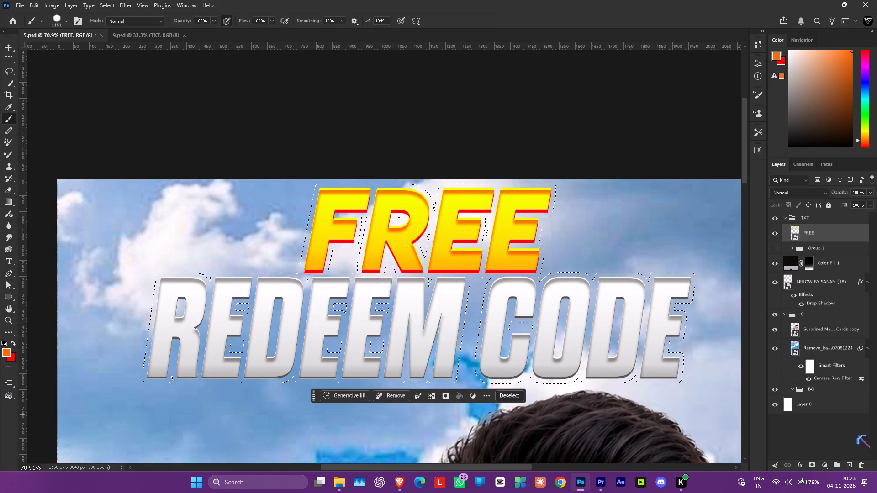
Add a new layer directly beneath the FREE smart object in the TXT group.
{"action": "left_click", "coordinate": [851, 460]}
{"action": "left_click_drag", "start_coordinate": [826, 235], "coordinate": [829, 260]}
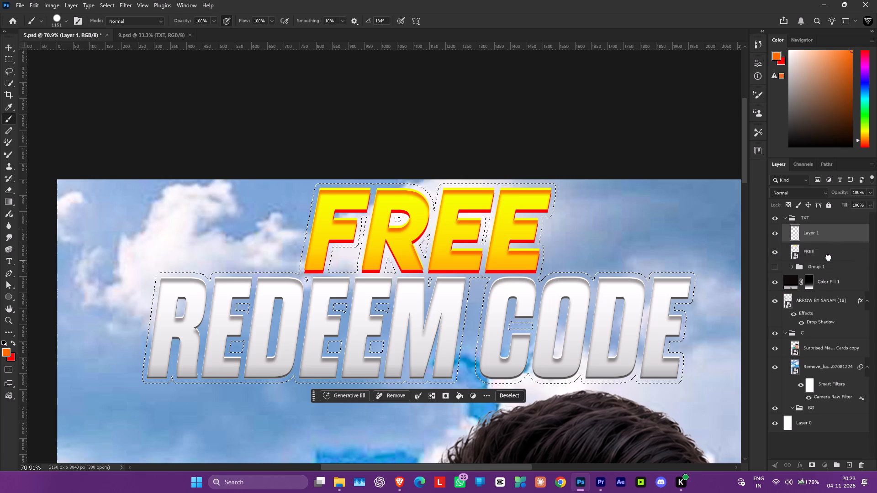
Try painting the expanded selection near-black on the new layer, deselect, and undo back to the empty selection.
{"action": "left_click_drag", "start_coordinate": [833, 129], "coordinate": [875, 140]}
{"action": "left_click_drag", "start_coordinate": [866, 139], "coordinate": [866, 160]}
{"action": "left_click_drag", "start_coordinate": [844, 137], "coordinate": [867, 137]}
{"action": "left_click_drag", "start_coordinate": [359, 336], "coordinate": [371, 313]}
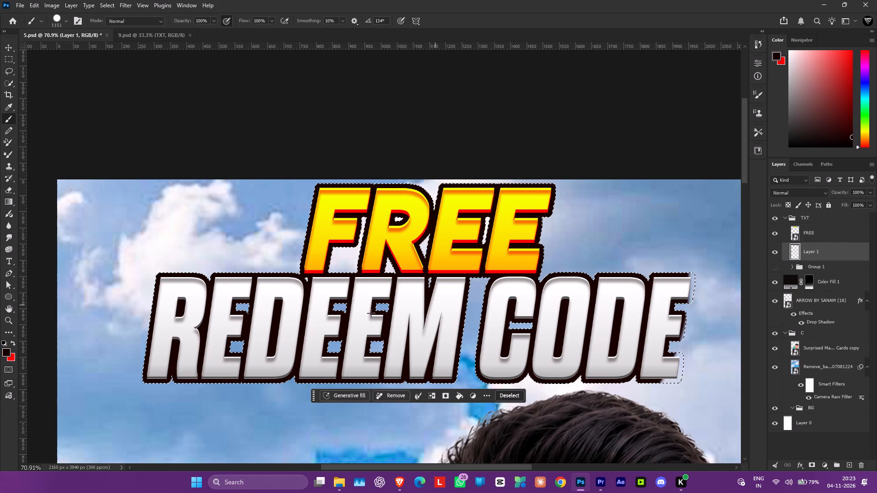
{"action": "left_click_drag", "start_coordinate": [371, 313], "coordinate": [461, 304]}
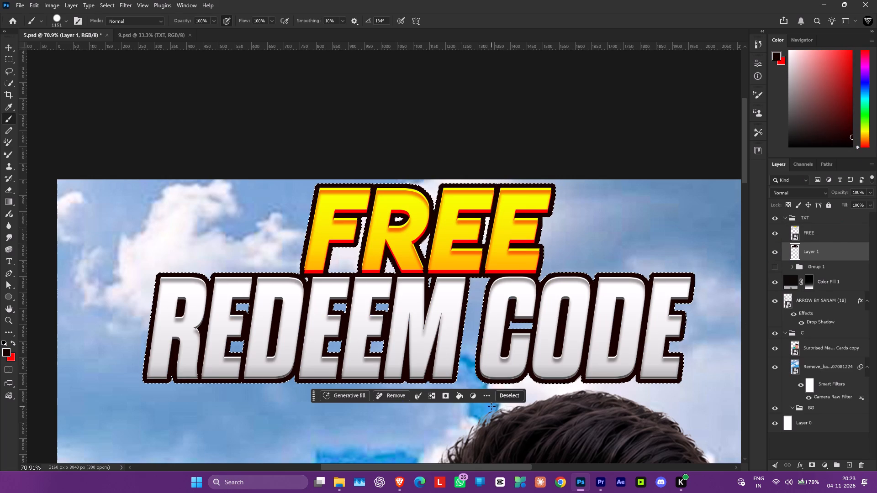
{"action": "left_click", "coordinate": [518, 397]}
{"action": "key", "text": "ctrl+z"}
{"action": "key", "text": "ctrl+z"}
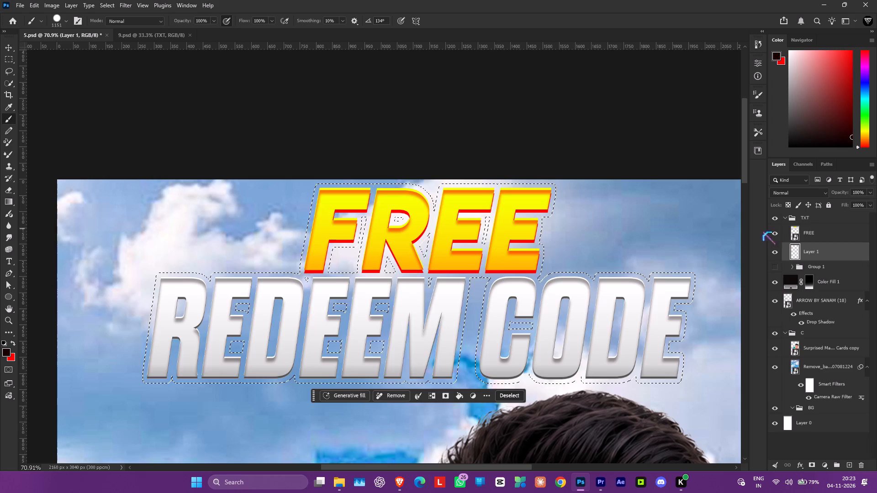
Paint the expanded selection on the new layer in a very dark red as the heading's outline, and deselect.
{"action": "left_click_drag", "start_coordinate": [853, 128], "coordinate": [863, 127]}
{"action": "left_click_drag", "start_coordinate": [851, 129], "coordinate": [860, 129]}
{"action": "left_click_drag", "start_coordinate": [372, 281], "coordinate": [634, 227]}
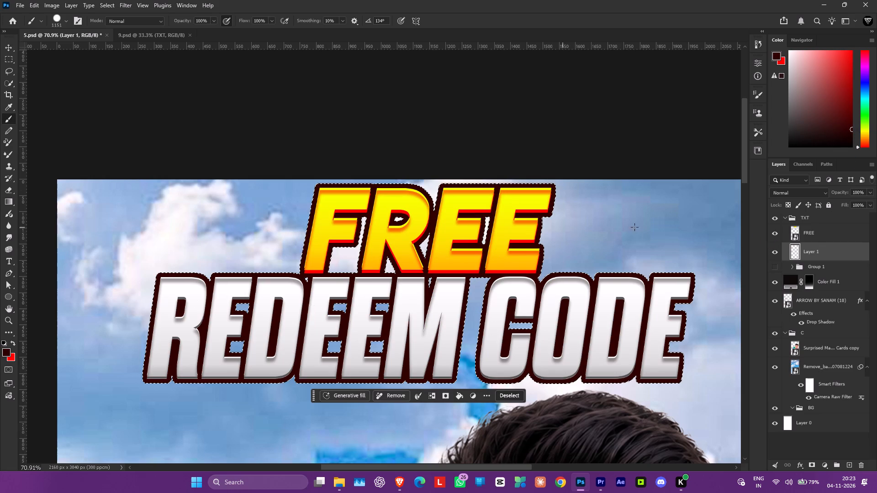
{"action": "left_click_drag", "start_coordinate": [634, 227], "coordinate": [398, 353]}
{"action": "left_click", "coordinate": [508, 398]}
{"action": "scroll", "coordinate": [371, 231], "scroll_direction": "down", "scroll_amount": 7}
{"action": "scroll", "coordinate": [325, 252], "scroll_direction": "up", "scroll_amount": 3}
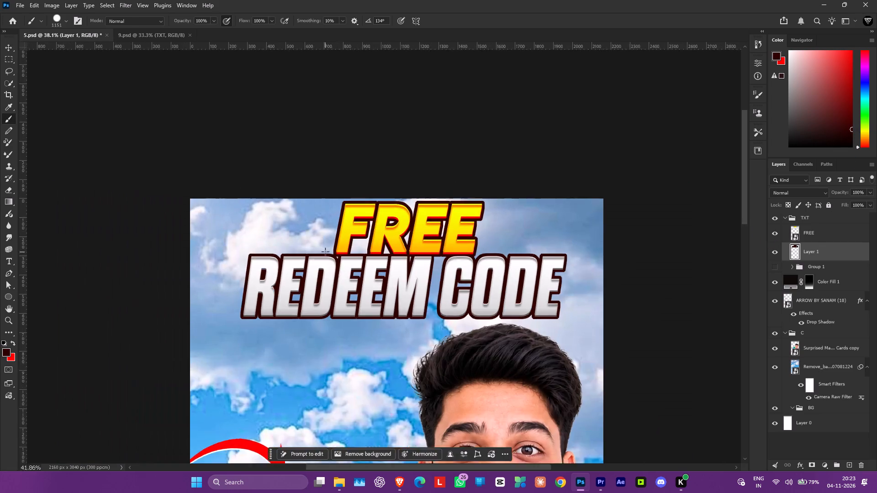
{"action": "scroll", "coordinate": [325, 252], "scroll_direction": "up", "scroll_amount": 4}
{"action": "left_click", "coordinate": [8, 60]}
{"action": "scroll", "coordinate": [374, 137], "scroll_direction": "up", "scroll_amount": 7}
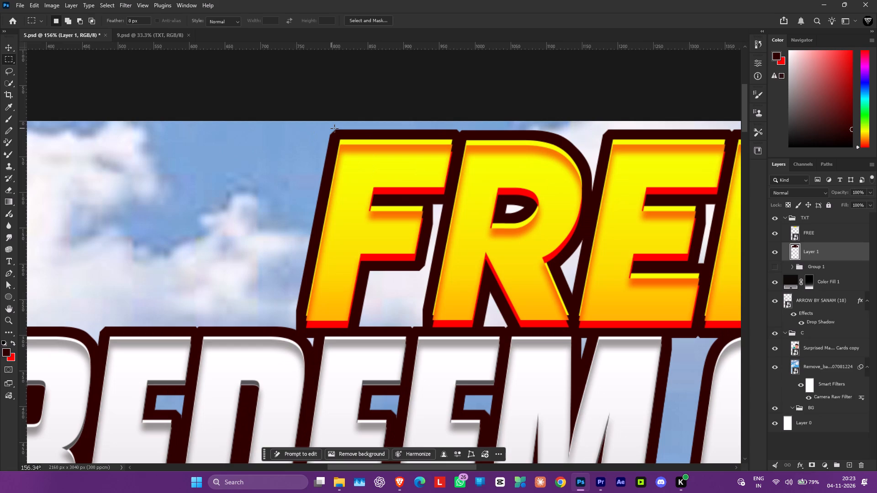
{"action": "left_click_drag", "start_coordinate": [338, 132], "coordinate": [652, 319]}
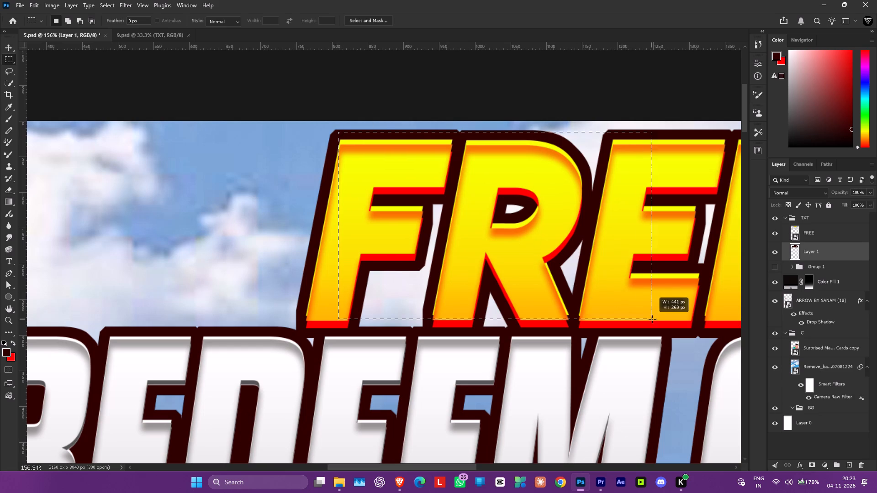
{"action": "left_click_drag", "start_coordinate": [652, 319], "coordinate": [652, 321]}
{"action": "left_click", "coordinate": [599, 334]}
Marquee-select the area inside FREE's outline, paint its letter gaps with the same dark red, and deselect.
{"action": "scroll", "coordinate": [367, 121], "scroll_direction": "up", "scroll_amount": 10}
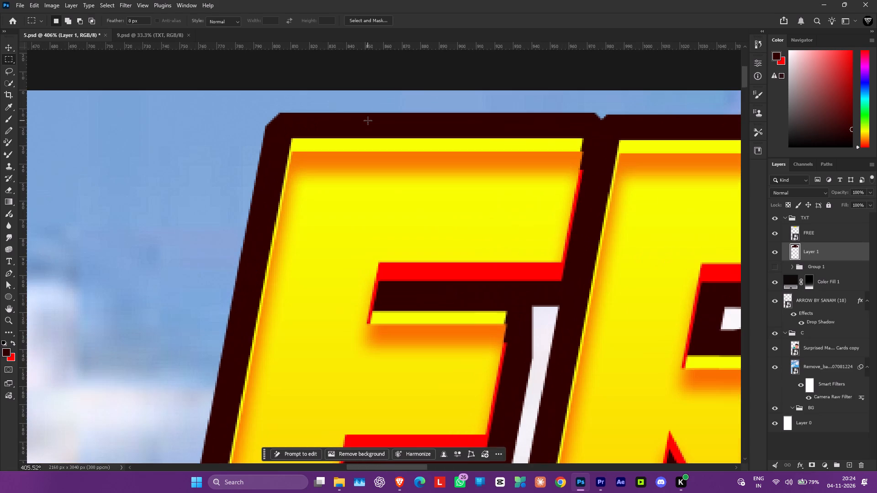
{"action": "left_click_drag", "start_coordinate": [337, 113], "coordinate": [701, 221]}
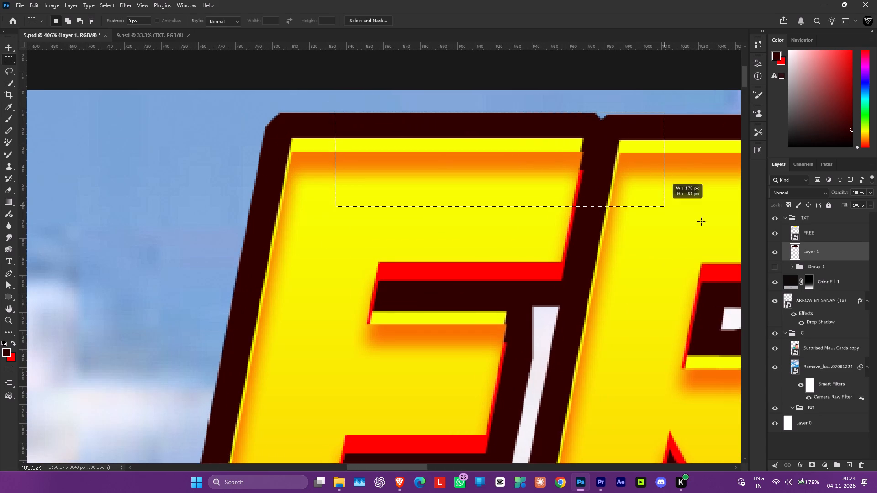
{"action": "left_click_drag", "start_coordinate": [701, 221], "coordinate": [198, 390]}
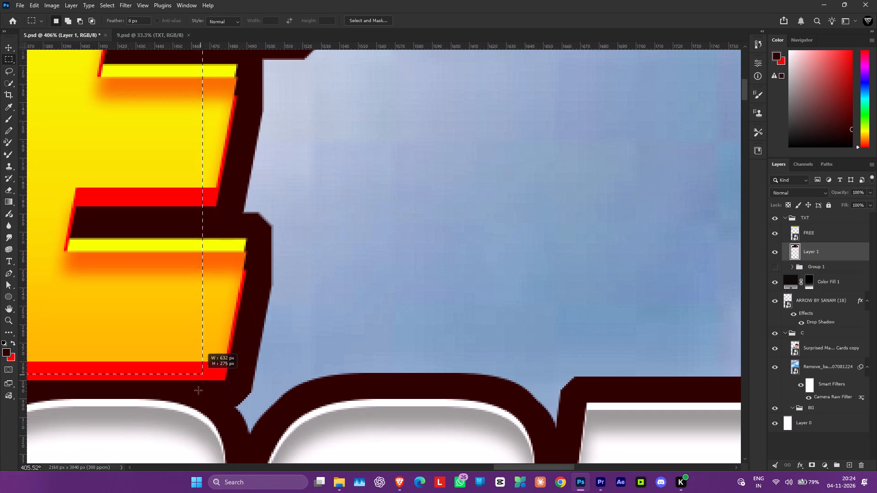
{"action": "left_click_drag", "start_coordinate": [198, 390], "coordinate": [223, 408]}
{"action": "key", "text": "ctrl+0"}
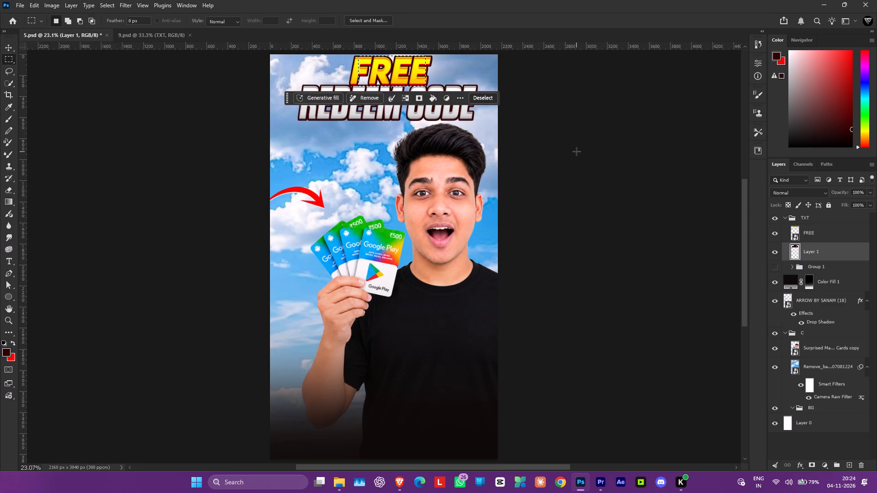
{"action": "left_click_drag", "start_coordinate": [745, 273], "coordinate": [733, 227]}
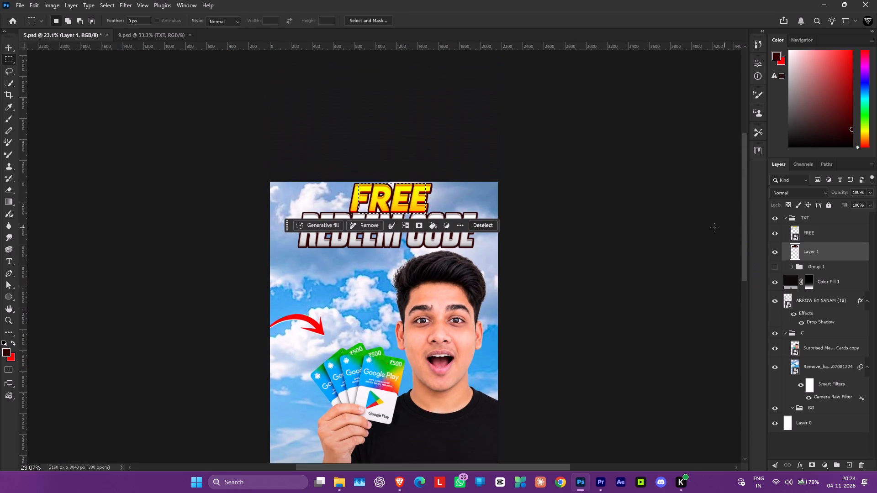
{"action": "scroll", "coordinate": [415, 201], "scroll_direction": "up", "scroll_amount": 13}
{"action": "left_click", "coordinate": [9, 115]}
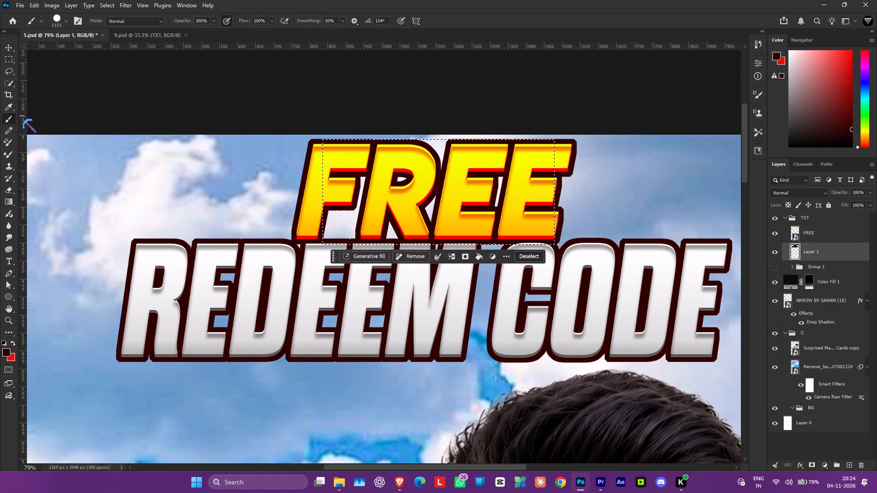
{"action": "left_click_drag", "start_coordinate": [416, 162], "coordinate": [622, 219]}
{"action": "left_click", "coordinate": [531, 260]}
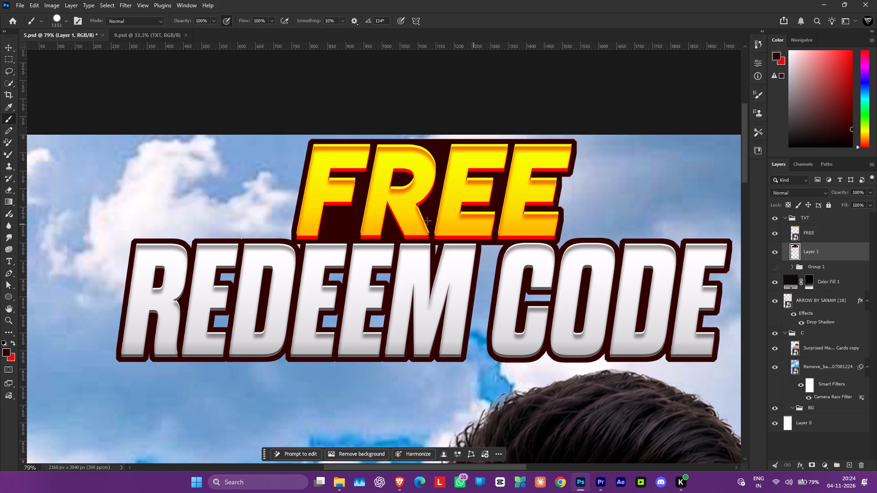
Marquee-select the REDEEM CODE block inside its outline, about 1612 px wide, paint its letter gaps dark red, and deselect.
{"action": "left_click", "coordinate": [8, 58]}
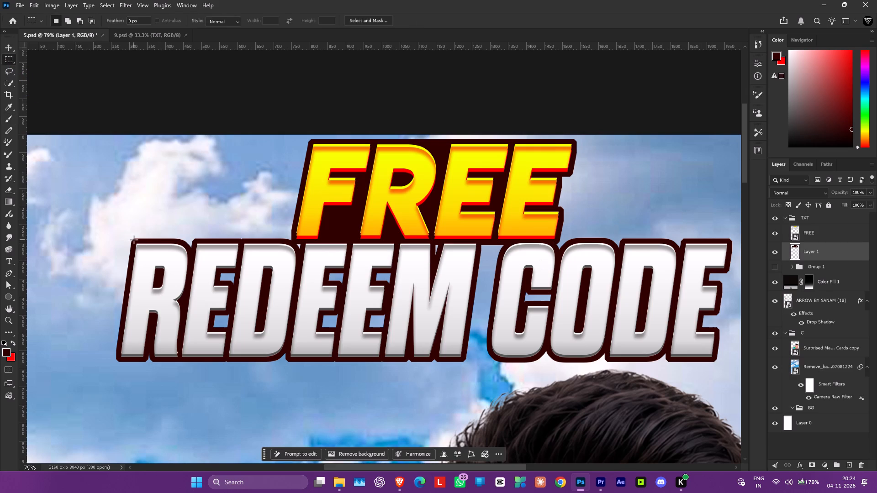
{"action": "left_click_drag", "start_coordinate": [135, 238], "coordinate": [641, 363]}
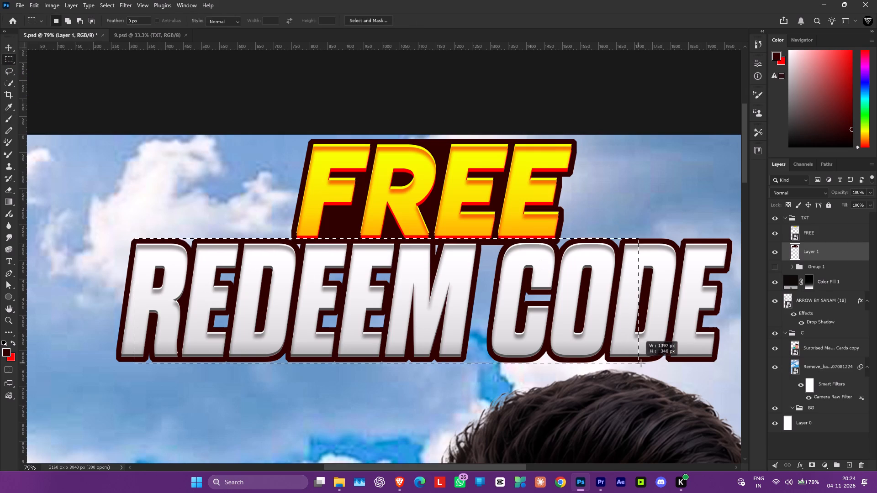
{"action": "left_click_drag", "start_coordinate": [641, 363], "coordinate": [715, 362]}
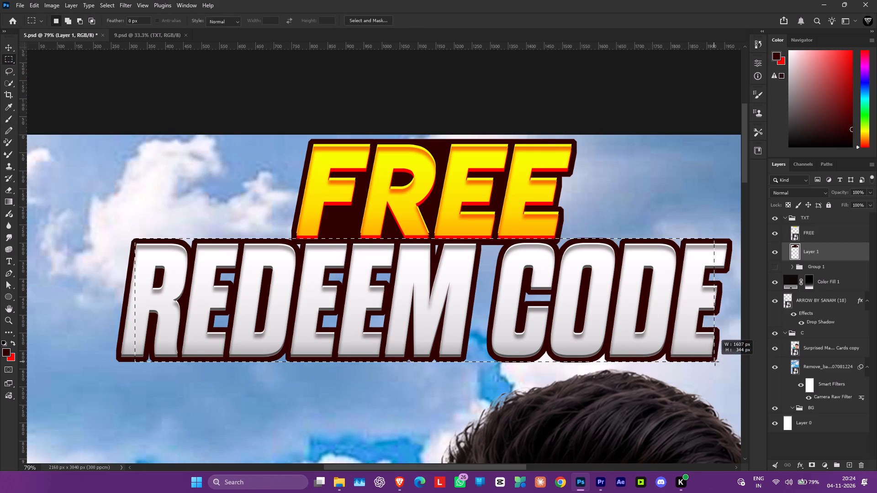
{"action": "left_click_drag", "start_coordinate": [715, 362], "coordinate": [714, 360]}
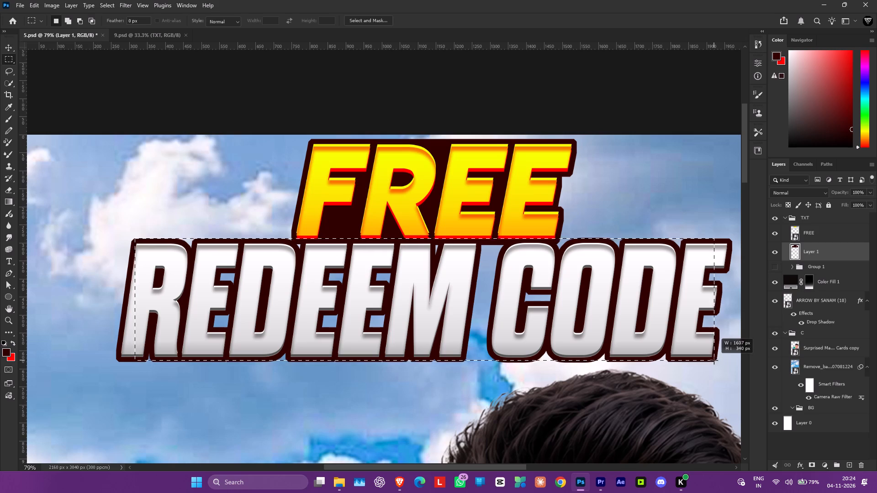
{"action": "left_click_drag", "start_coordinate": [714, 360], "coordinate": [716, 360]}
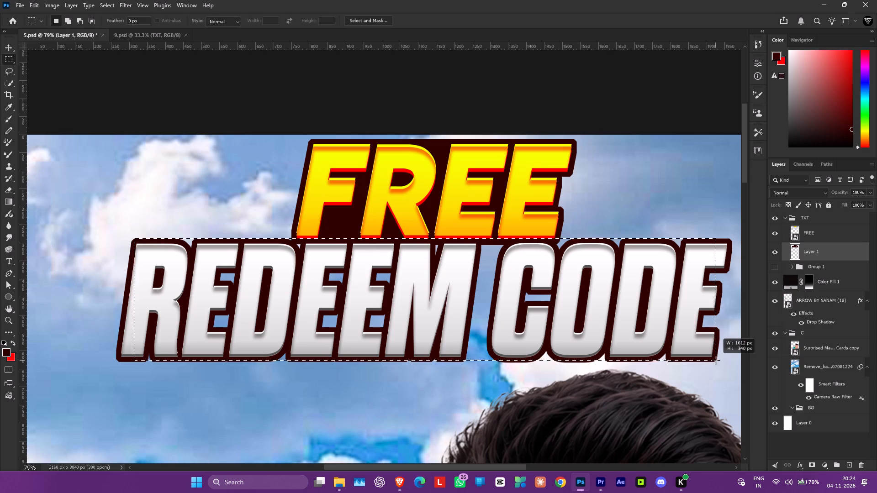
{"action": "left_click_drag", "start_coordinate": [716, 360], "coordinate": [716, 362]}
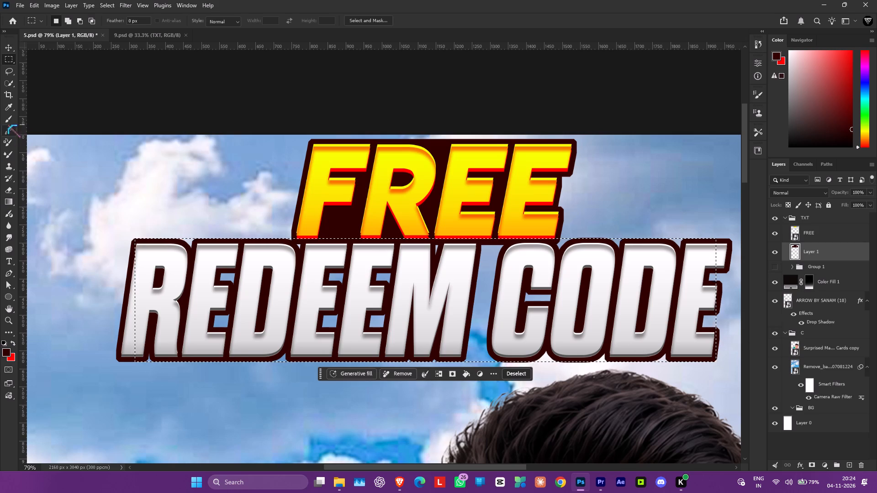
{"action": "left_click", "coordinate": [8, 121]}
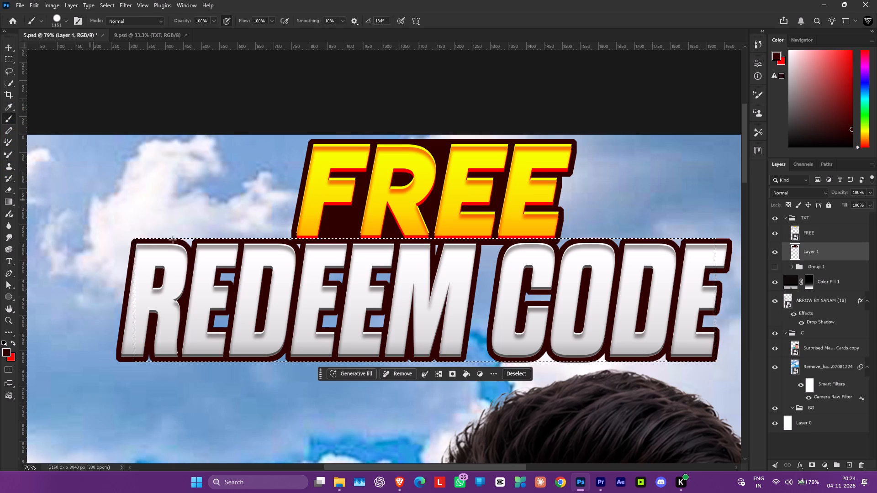
{"action": "left_click_drag", "start_coordinate": [230, 278], "coordinate": [687, 340]}
{"action": "left_click", "coordinate": [520, 374]}
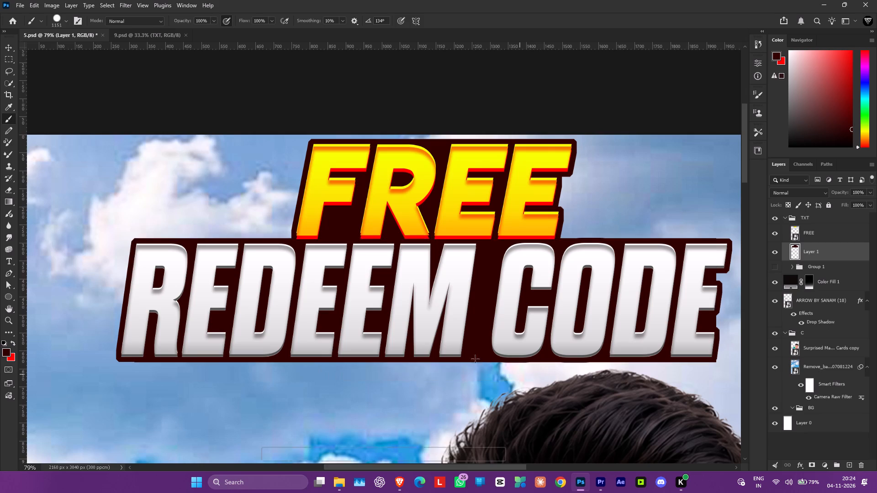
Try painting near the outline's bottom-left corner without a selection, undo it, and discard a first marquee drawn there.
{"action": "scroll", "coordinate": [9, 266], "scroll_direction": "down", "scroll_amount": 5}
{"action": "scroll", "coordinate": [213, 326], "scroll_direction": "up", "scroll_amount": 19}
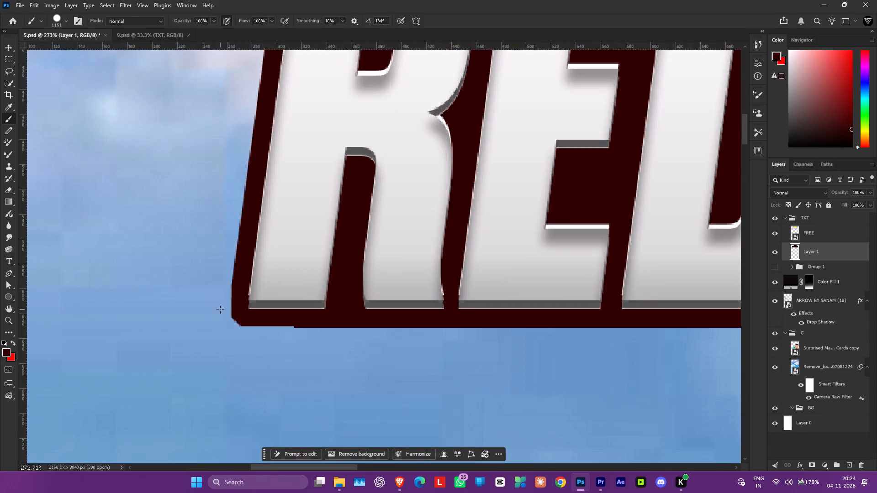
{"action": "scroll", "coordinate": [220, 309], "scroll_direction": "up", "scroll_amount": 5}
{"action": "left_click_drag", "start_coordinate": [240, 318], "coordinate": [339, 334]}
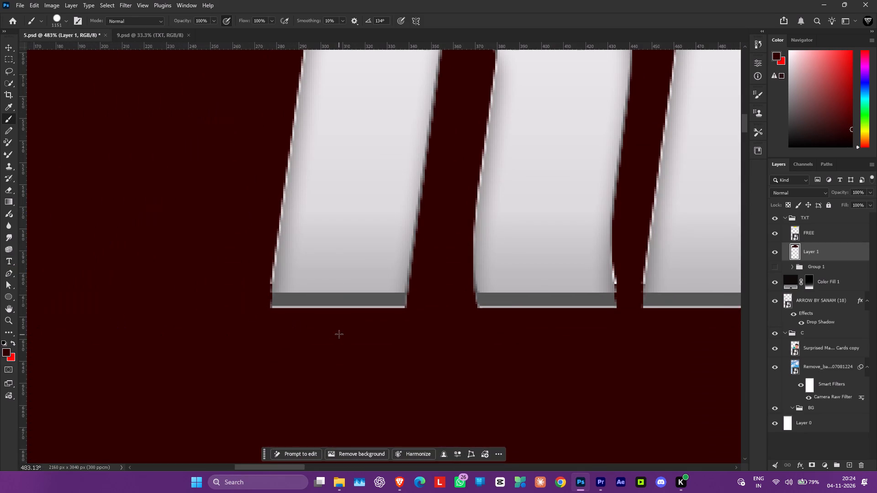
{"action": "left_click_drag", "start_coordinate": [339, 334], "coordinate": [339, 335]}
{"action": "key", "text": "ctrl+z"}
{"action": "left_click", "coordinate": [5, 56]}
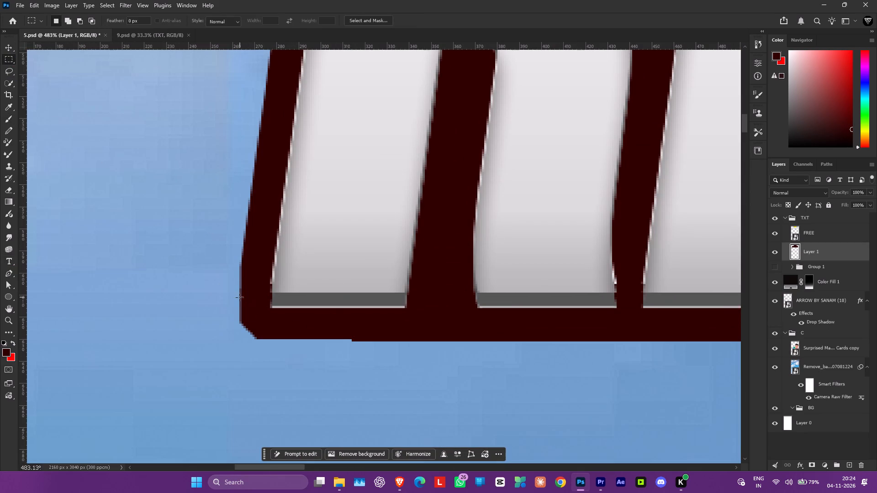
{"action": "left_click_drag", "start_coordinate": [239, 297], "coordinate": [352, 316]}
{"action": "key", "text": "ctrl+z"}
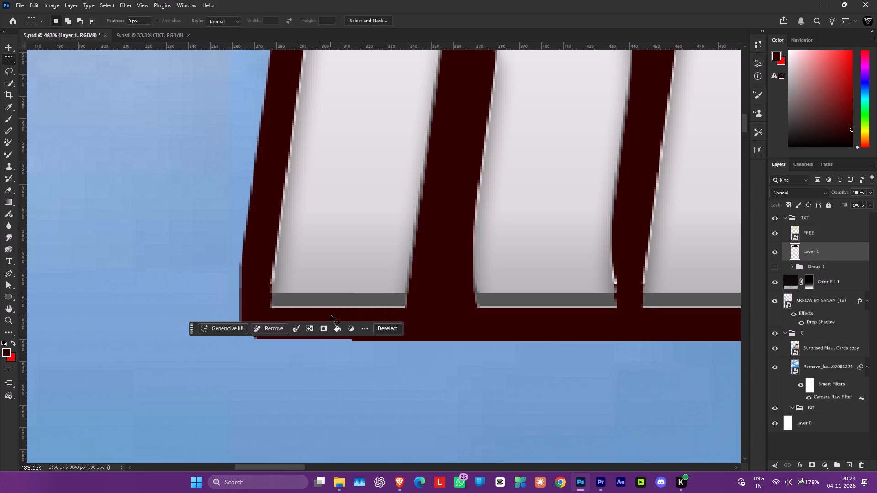
Marquee-select the uneven strip of outline beneath the first R of REDEEM, paint it dark red to level the edge, and deselect.
{"action": "left_click_drag", "start_coordinate": [253, 312], "coordinate": [337, 333]}
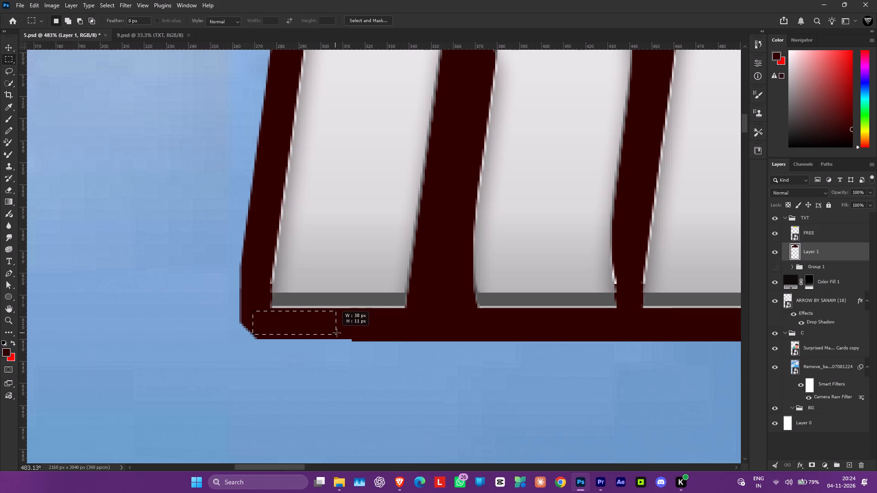
{"action": "left_click_drag", "start_coordinate": [337, 333], "coordinate": [359, 340]}
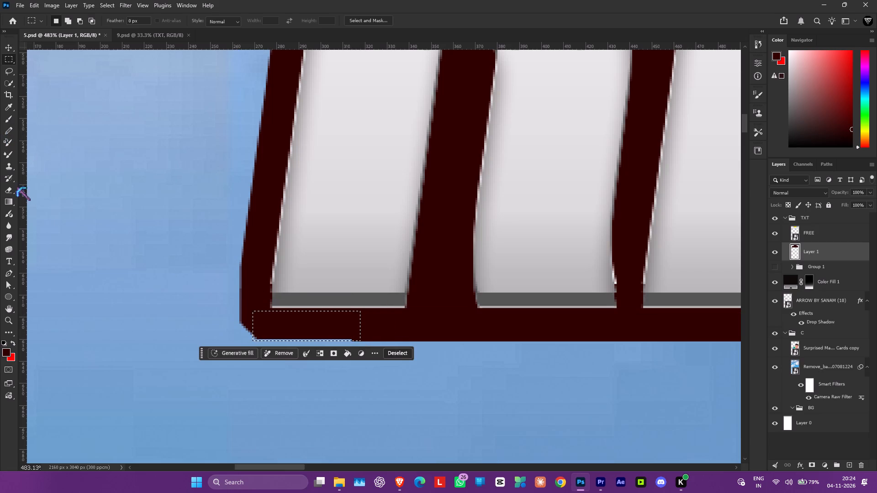
{"action": "left_click", "coordinate": [9, 121]}
{"action": "left_click_drag", "start_coordinate": [406, 351], "coordinate": [489, 327]}
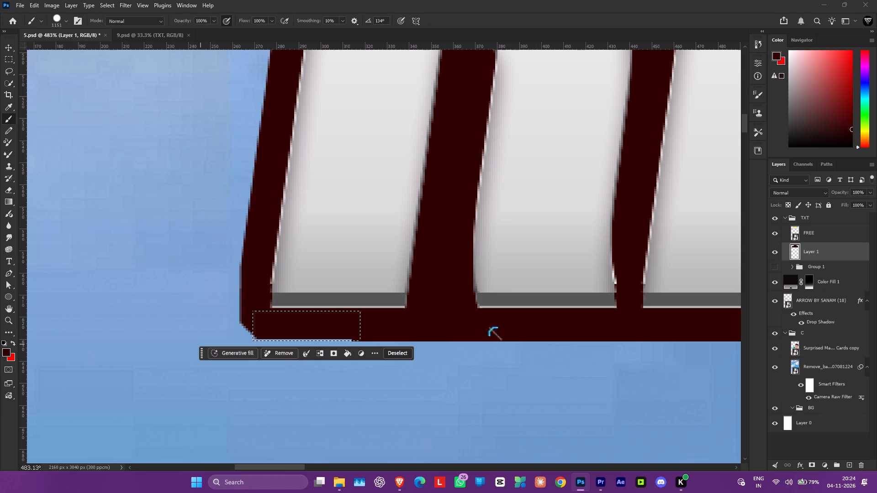
{"action": "left_click_drag", "start_coordinate": [489, 327], "coordinate": [275, 330]}
{"action": "left_click_drag", "start_coordinate": [287, 331], "coordinate": [416, 352]}
{"action": "left_click", "coordinate": [398, 353]}
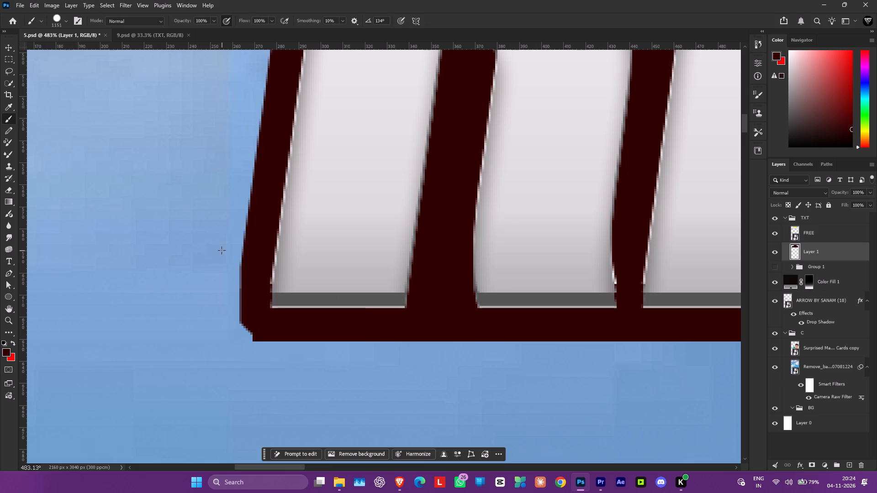
Marquee-select a band about 485 px wide along the outline's top edge over CODE, paint it dark red, and deselect.
{"action": "scroll", "coordinate": [219, 250], "scroll_direction": "down", "scroll_amount": 20}
{"action": "scroll", "coordinate": [219, 250], "scroll_direction": "down", "scroll_amount": 6}
{"action": "scroll", "coordinate": [418, 129], "scroll_direction": "up", "scroll_amount": 7}
{"action": "scroll", "coordinate": [396, 192], "scroll_direction": "down", "scroll_amount": 3}
{"action": "scroll", "coordinate": [564, 205], "scroll_direction": "up", "scroll_amount": 14}
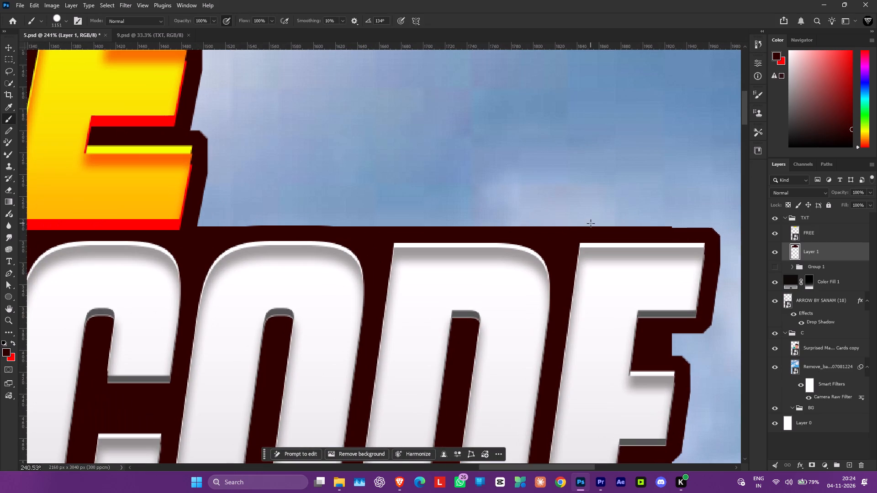
{"action": "left_click", "coordinate": [6, 58]}
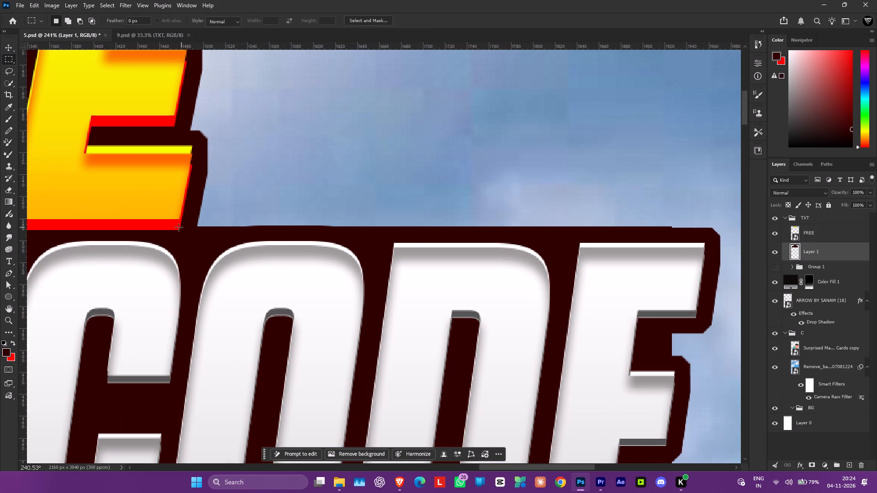
{"action": "left_click_drag", "start_coordinate": [179, 227], "coordinate": [716, 341]}
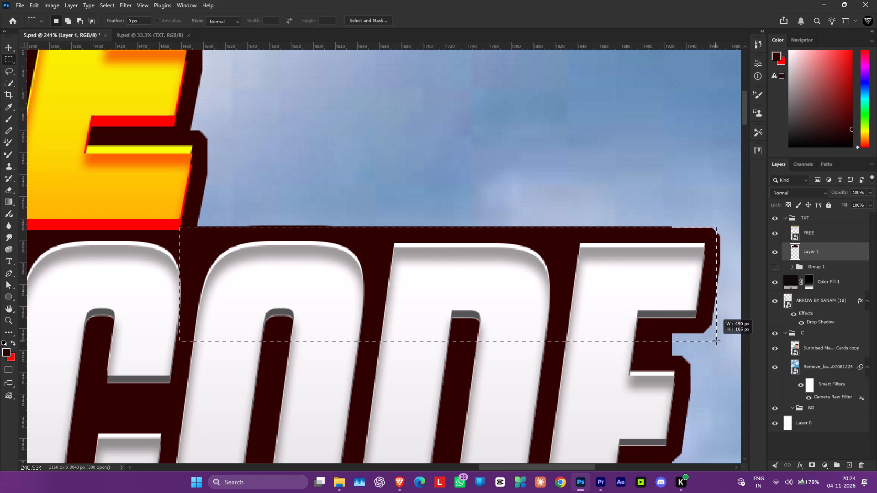
{"action": "left_click_drag", "start_coordinate": [716, 341], "coordinate": [711, 314]}
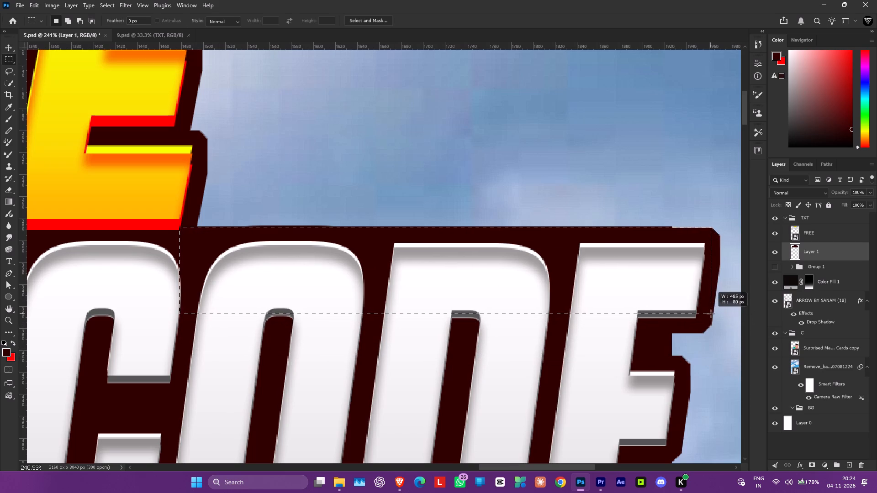
{"action": "left_click_drag", "start_coordinate": [711, 314], "coordinate": [711, 303]}
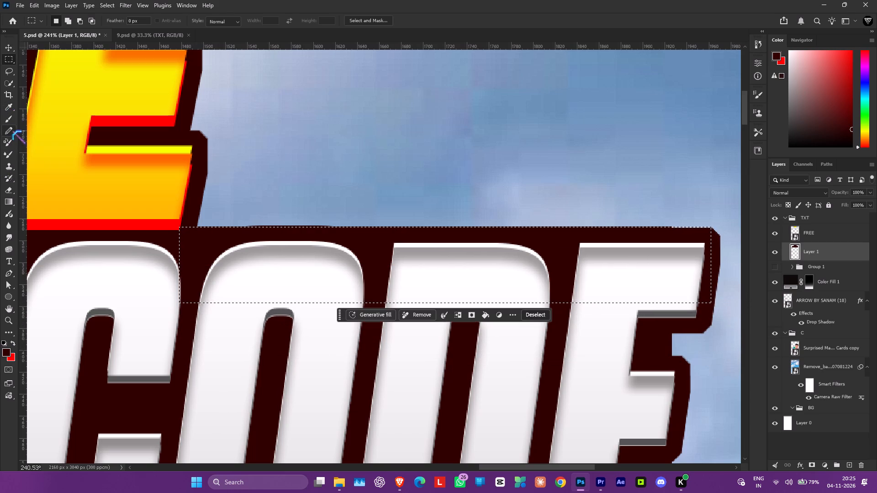
{"action": "left_click", "coordinate": [9, 118]}
{"action": "left_click_drag", "start_coordinate": [493, 232], "coordinate": [375, 300]}
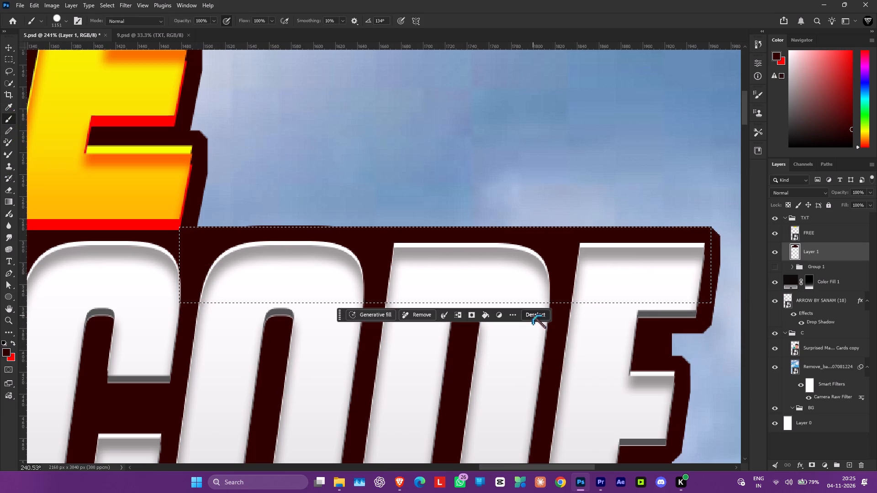
{"action": "left_click", "coordinate": [532, 315]}
Outline the notched right side of CODE's final E with the Polygonal Lasso, paint it dark red to form a straight slanted edge, and deselect.
{"action": "scroll", "coordinate": [75, 58], "scroll_direction": "down", "scroll_amount": 5}
{"action": "left_click", "coordinate": [11, 70]}
{"action": "right_click", "coordinate": [11, 69]}
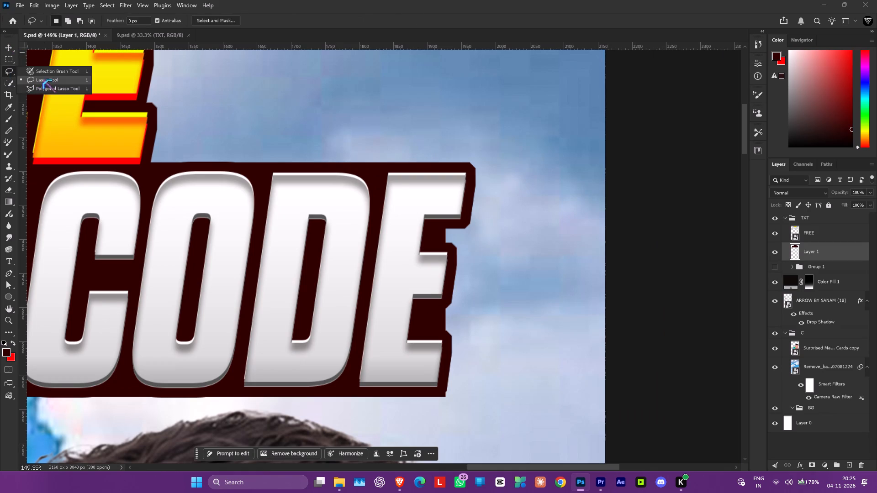
{"action": "left_click", "coordinate": [44, 89]}
{"action": "scroll", "coordinate": [475, 162], "scroll_direction": "up", "scroll_amount": 8}
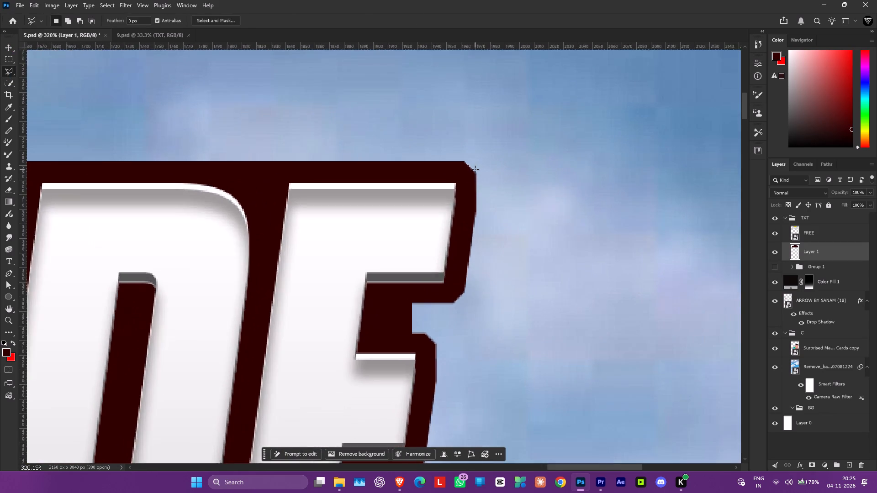
{"action": "scroll", "coordinate": [475, 169], "scroll_direction": "up", "scroll_amount": 1}
{"action": "left_click", "coordinate": [476, 173]}
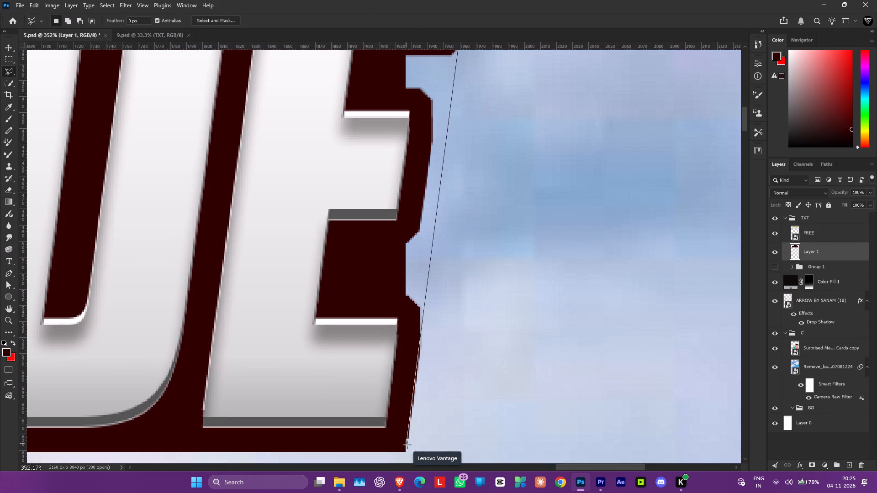
{"action": "left_click", "coordinate": [408, 452]}
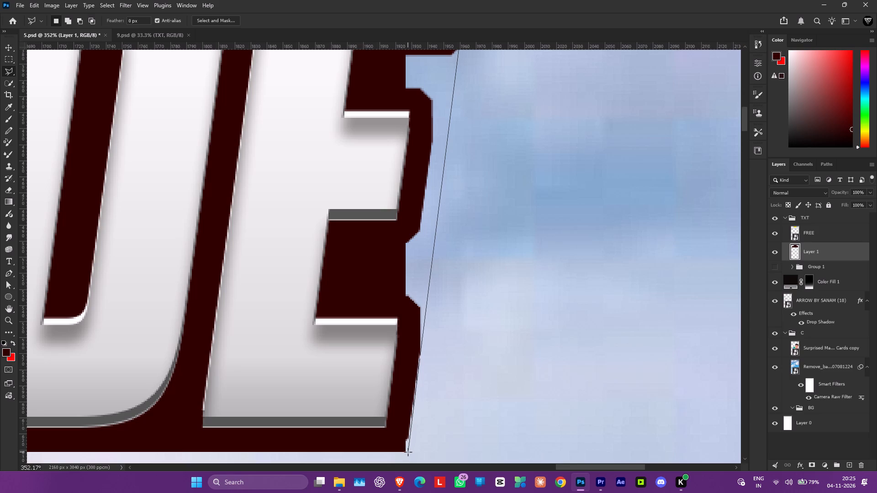
{"action": "left_click", "coordinate": [383, 452]}
{"action": "left_click", "coordinate": [284, 183]}
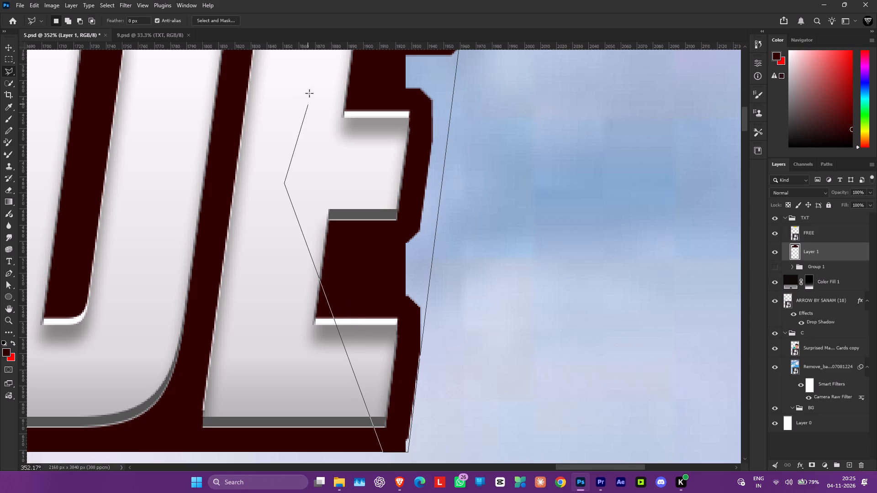
{"action": "left_click", "coordinate": [320, 359]}
{"action": "left_click", "coordinate": [429, 320]}
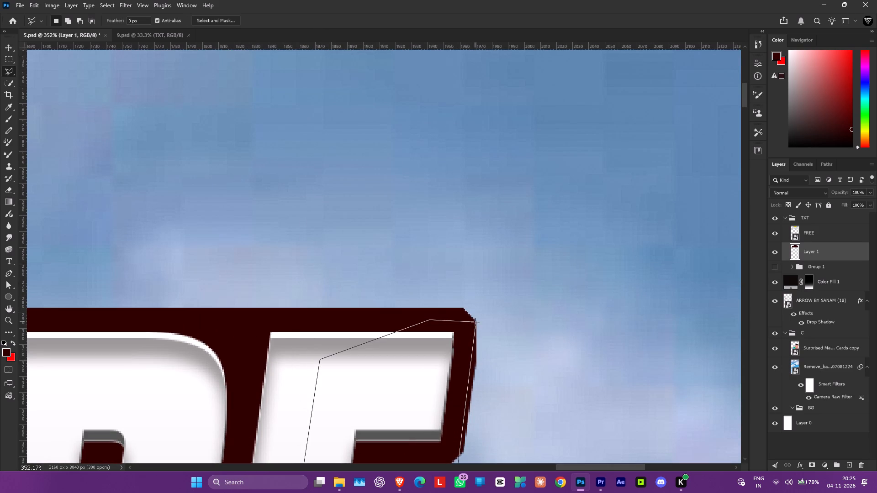
{"action": "left_click", "coordinate": [476, 321]}
{"action": "left_click", "coordinate": [10, 116]}
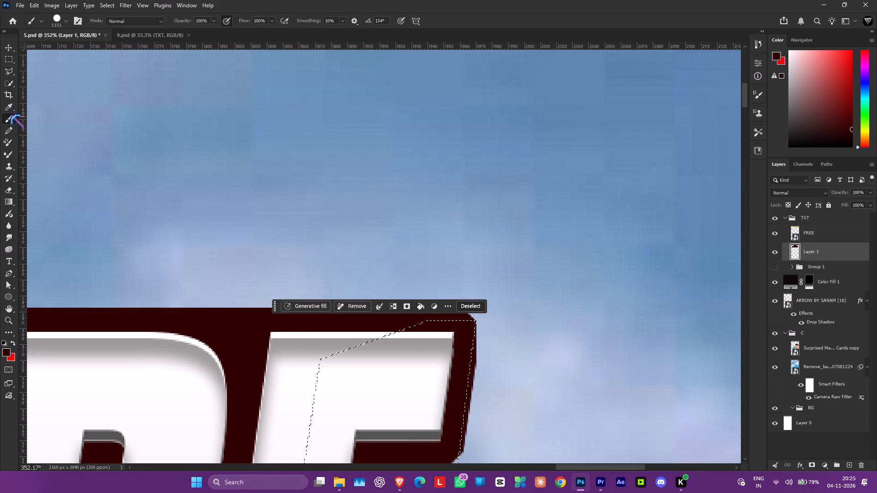
{"action": "scroll", "coordinate": [400, 150], "scroll_direction": "down", "scroll_amount": 7}
{"action": "left_click_drag", "start_coordinate": [422, 225], "coordinate": [390, 378]}
{"action": "left_click_drag", "start_coordinate": [392, 357], "coordinate": [414, 421]}
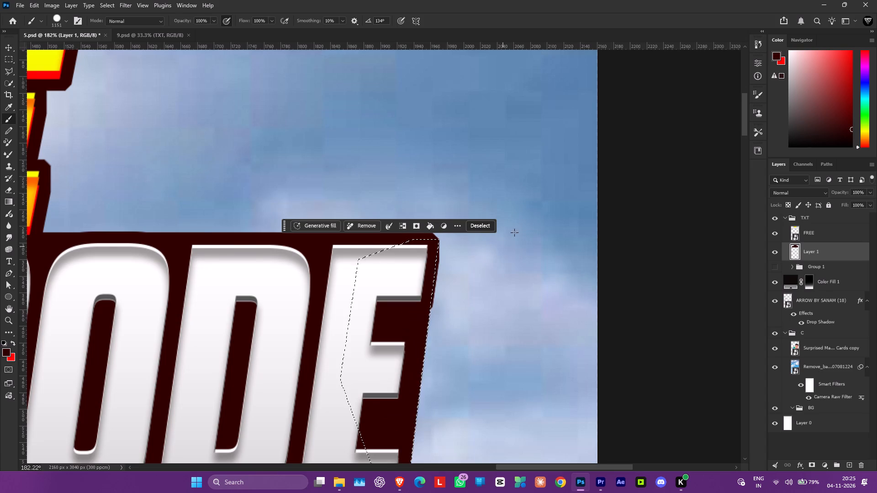
{"action": "scroll", "coordinate": [528, 220], "scroll_direction": "down", "scroll_amount": 5}
{"action": "left_click_drag", "start_coordinate": [448, 335], "coordinate": [457, 302]}
{"action": "left_click", "coordinate": [510, 220]}
Check the finished outline, fit the whole thumbnail in view, and save 5.psd.
{"action": "scroll", "coordinate": [510, 220], "scroll_direction": "down", "scroll_amount": 7}
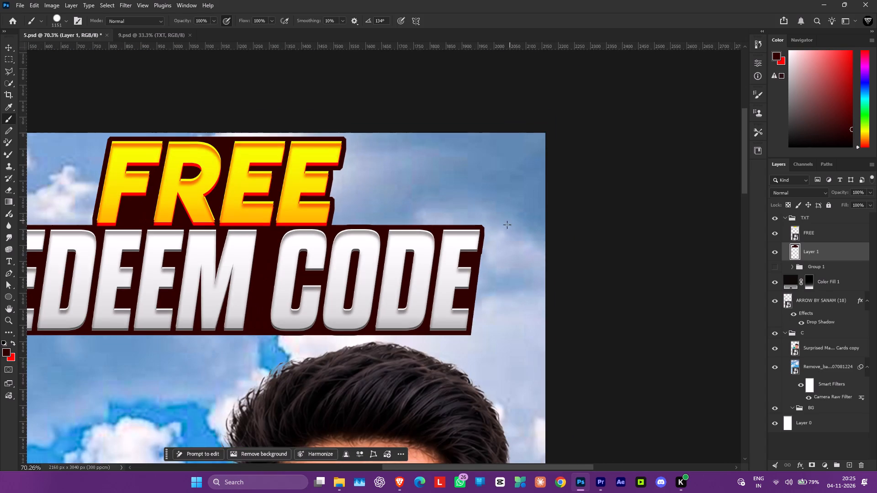
{"action": "scroll", "coordinate": [466, 255], "scroll_direction": "up", "scroll_amount": 15}
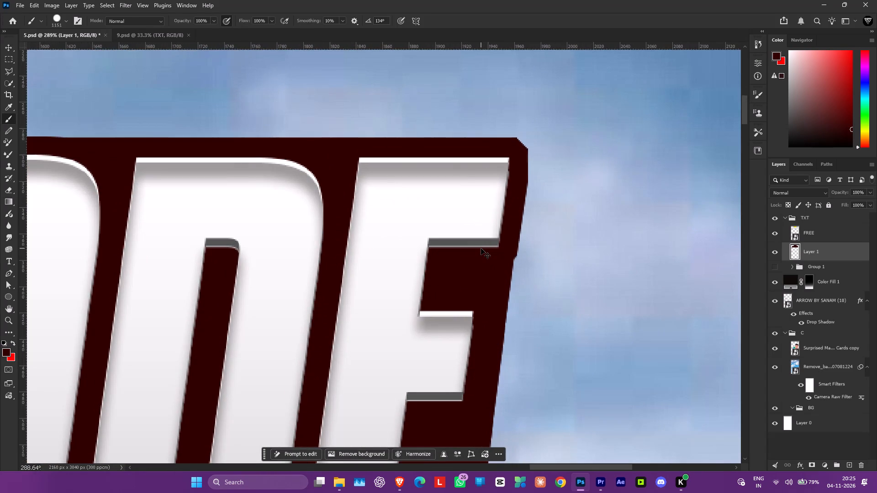
{"action": "key", "text": "ctrl+0"}
{"action": "key", "text": "ctrl+s"}
{"action": "key", "text": "ctrl+s"}
{"action": "key", "text": "ctrl+s"}
{"action": "key", "text": "ctrl+s"}
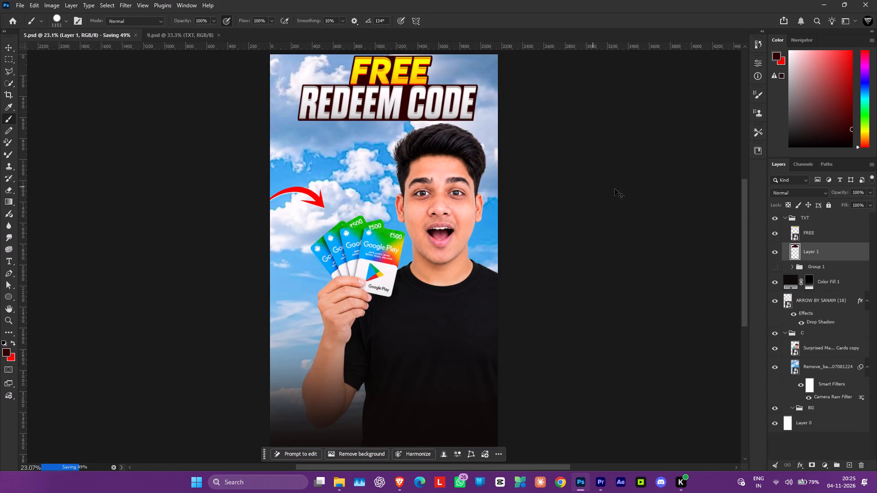
{"action": "key", "text": "ctrl+s"}
Skew the FREE and Layer 1 heading layers together horizontally by about -7° so the lettering slants more to the right.
{"action": "left_click_drag", "start_coordinate": [747, 210], "coordinate": [744, 184]}
{"action": "scroll", "coordinate": [496, 185], "scroll_direction": "up", "scroll_amount": 5}
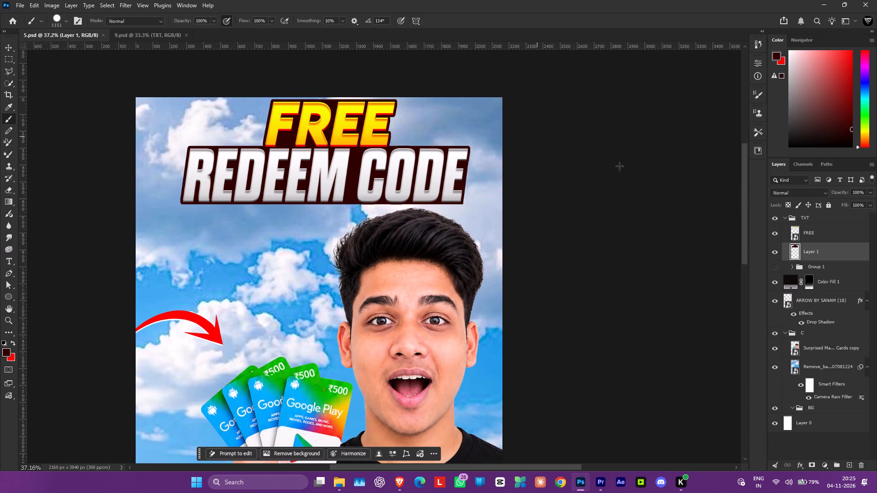
{"action": "left_click", "coordinate": [822, 232]}
{"action": "left_click", "coordinate": [817, 246], "text": "shift"}
{"action": "key", "text": "ctrl+t"}
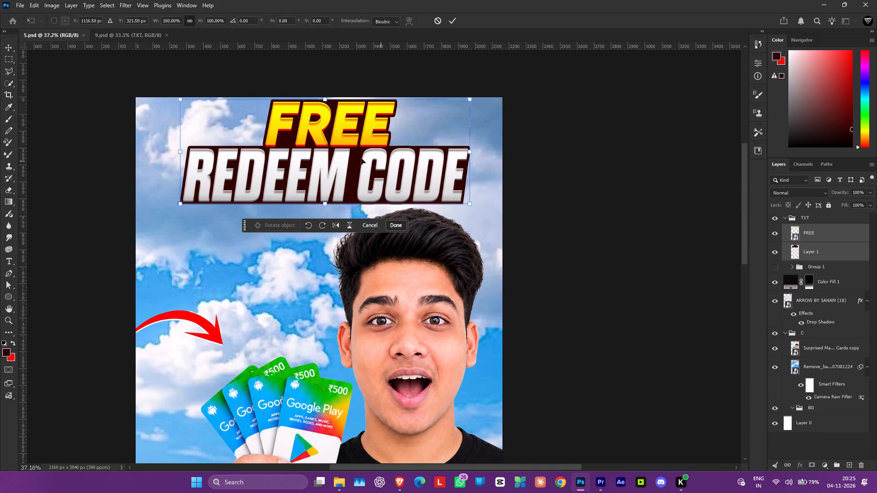
{"action": "right_click", "coordinate": [303, 161]}
{"action": "left_click", "coordinate": [326, 195]}
{"action": "left_click_drag", "start_coordinate": [326, 98], "coordinate": [339, 101]}
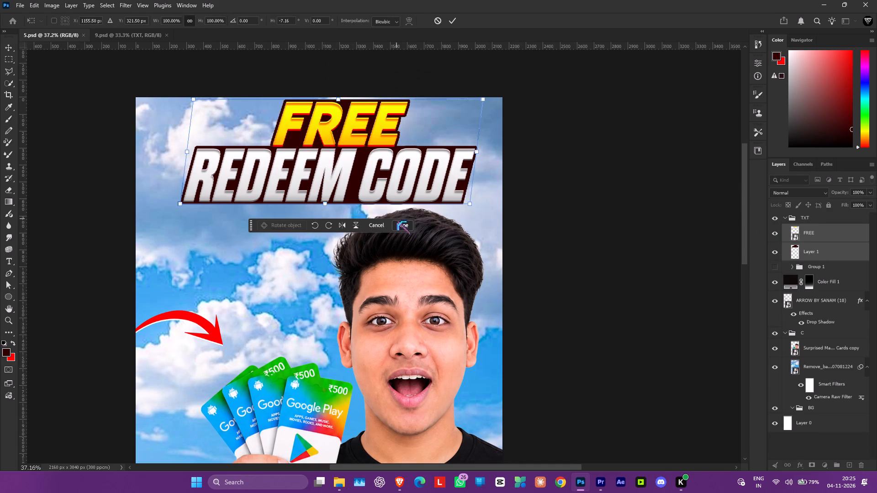
{"action": "left_click", "coordinate": [400, 225]}
Rotate the FREE and Layer 1 heading layers to about -2°, enlarge them to about 109%, and reposition them above the man's hair.
{"action": "key", "text": "ctrl+t"}
{"action": "left_click_drag", "start_coordinate": [488, 175], "coordinate": [490, 162]}
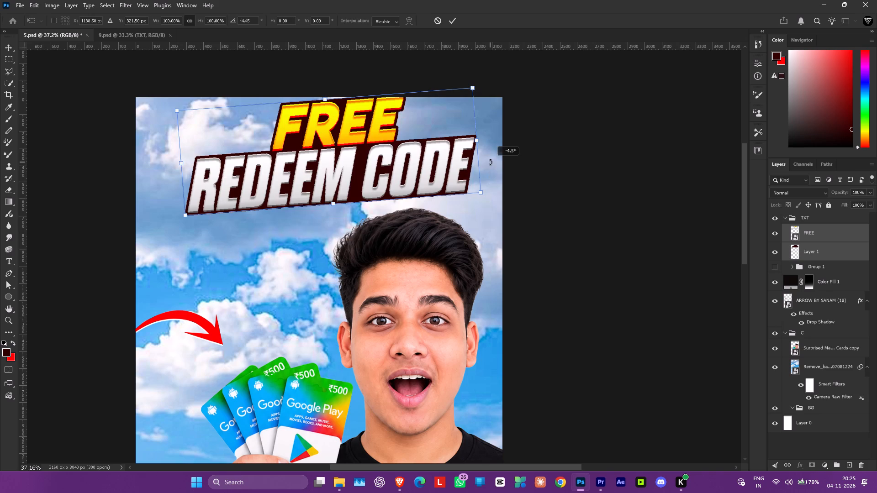
{"action": "left_click_drag", "start_coordinate": [490, 162], "coordinate": [489, 161]}
{"action": "left_click_drag", "start_coordinate": [359, 147], "coordinate": [332, 165]}
{"action": "left_click_drag", "start_coordinate": [449, 154], "coordinate": [473, 153]}
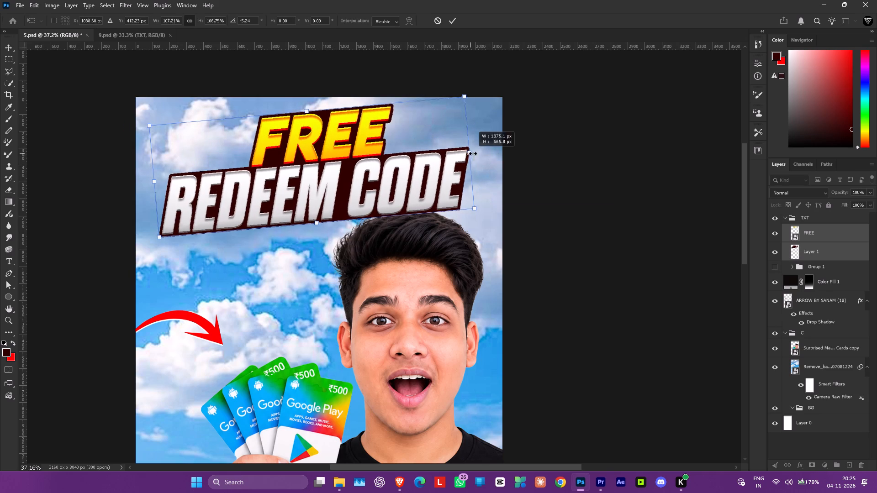
{"action": "left_click_drag", "start_coordinate": [473, 153], "coordinate": [475, 153]}
{"action": "left_click_drag", "start_coordinate": [417, 157], "coordinate": [401, 157]}
{"action": "left_click_drag", "start_coordinate": [495, 148], "coordinate": [503, 159]}
{"action": "left_click_drag", "start_coordinate": [389, 173], "coordinate": [391, 165]}
{"action": "left_click_drag", "start_coordinate": [416, 154], "coordinate": [425, 154]}
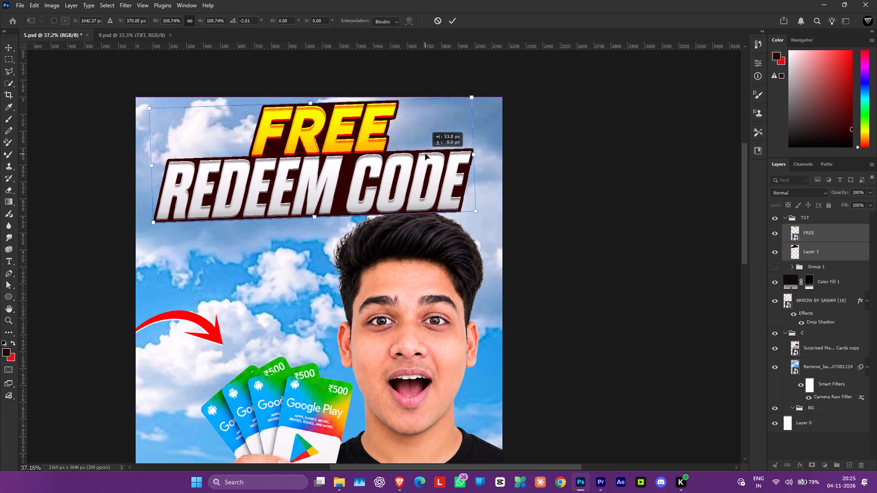
{"action": "left_click_drag", "start_coordinate": [425, 154], "coordinate": [426, 154]}
{"action": "left_click", "coordinate": [383, 248]}
{"action": "scroll", "coordinate": [558, 159], "scroll_direction": "down", "scroll_amount": 7}
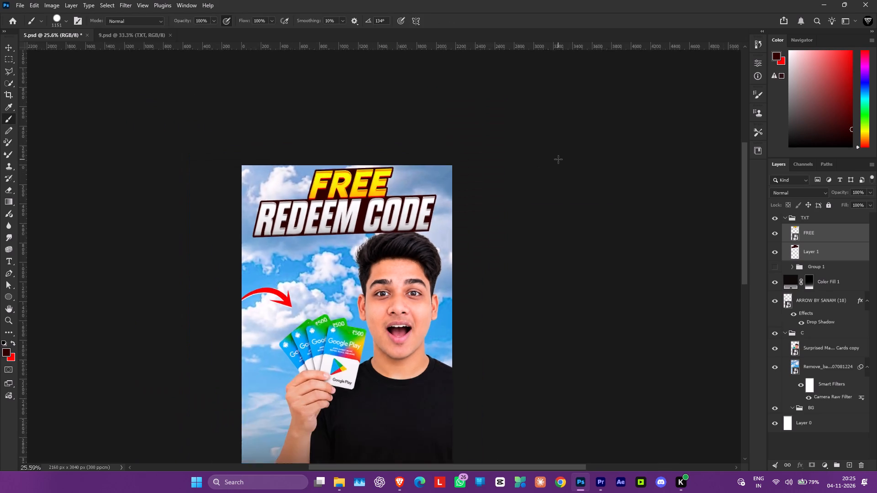
{"action": "scroll", "coordinate": [558, 159], "scroll_direction": "down", "scroll_amount": 6}
{"action": "key", "text": "ctrl+0"}
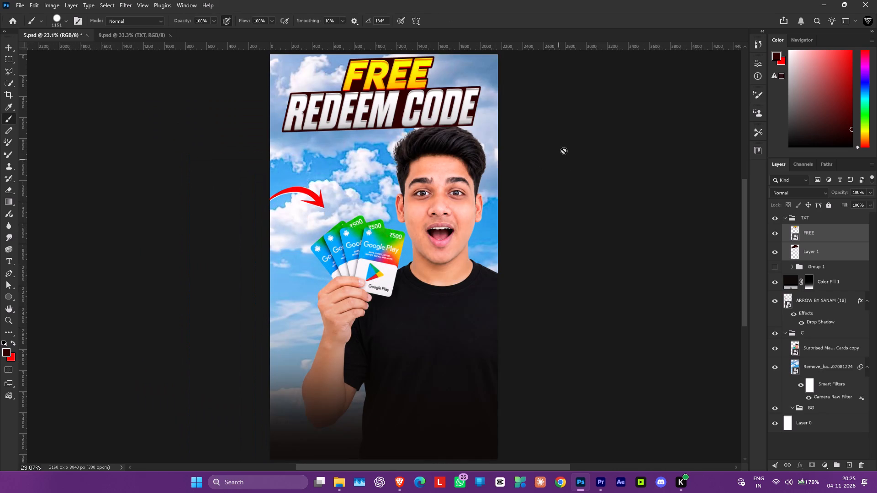
Switch to Brave, search YouTube for WB ABHI, and examine the Shorts thumbnails on the WB ABHI FACT channel.
{"action": "left_click", "coordinate": [400, 491]}
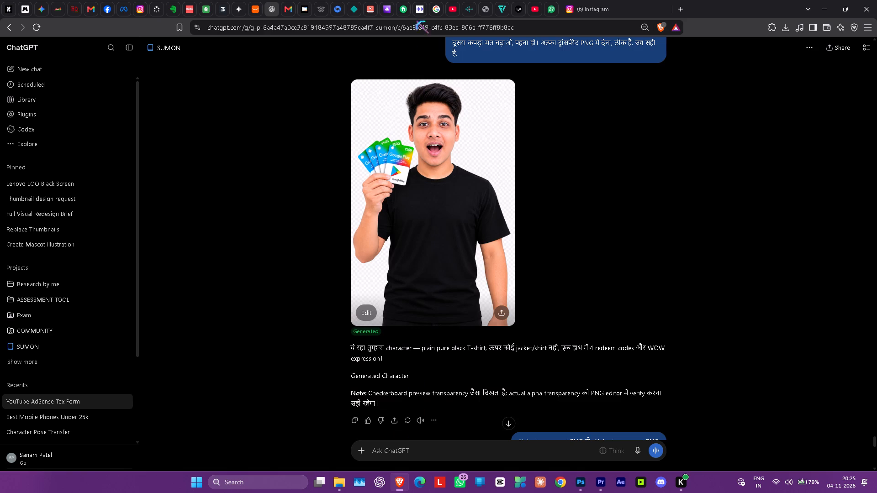
{"action": "left_click", "coordinate": [528, 2]}
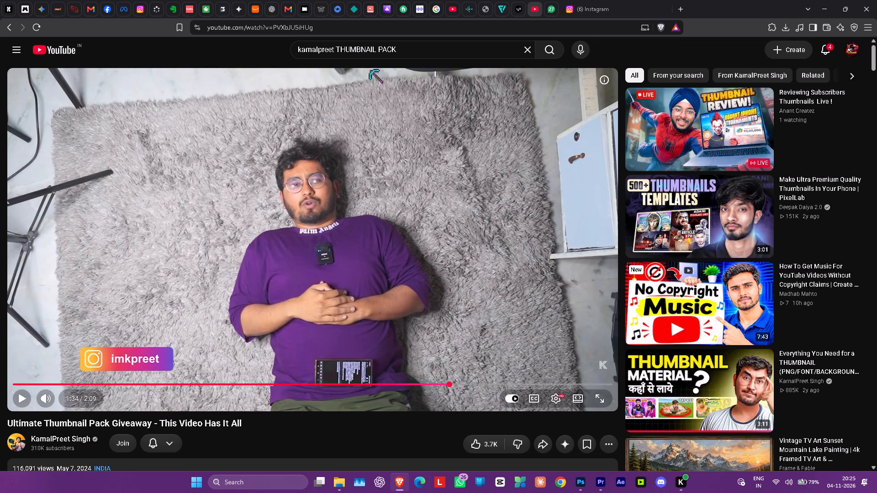
{"action": "left_click_drag", "start_coordinate": [427, 46], "coordinate": [249, 52]}
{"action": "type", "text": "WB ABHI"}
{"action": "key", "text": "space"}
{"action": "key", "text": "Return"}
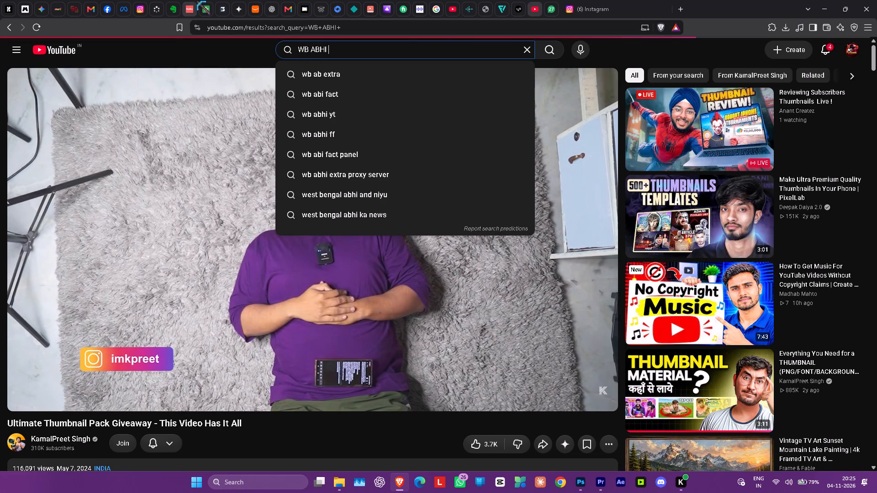
{"action": "left_click", "coordinate": [477, 105]}
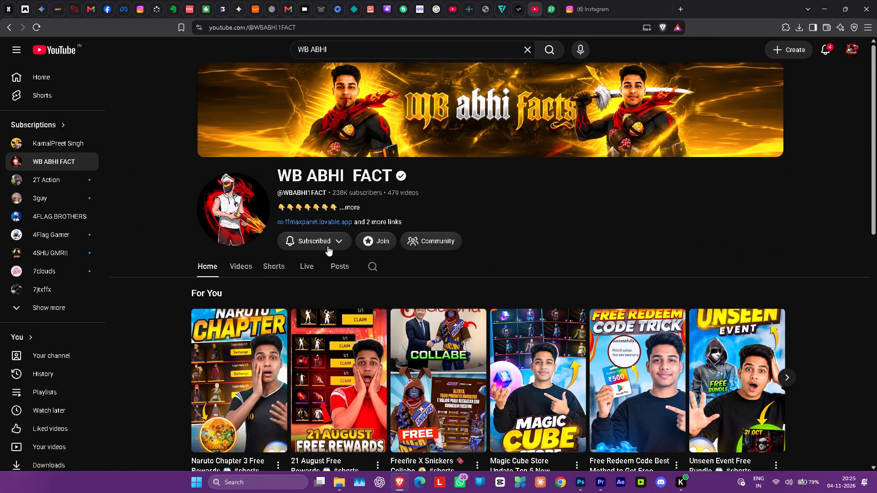
{"action": "scroll", "coordinate": [353, 240], "scroll_direction": "down", "scroll_amount": 5}
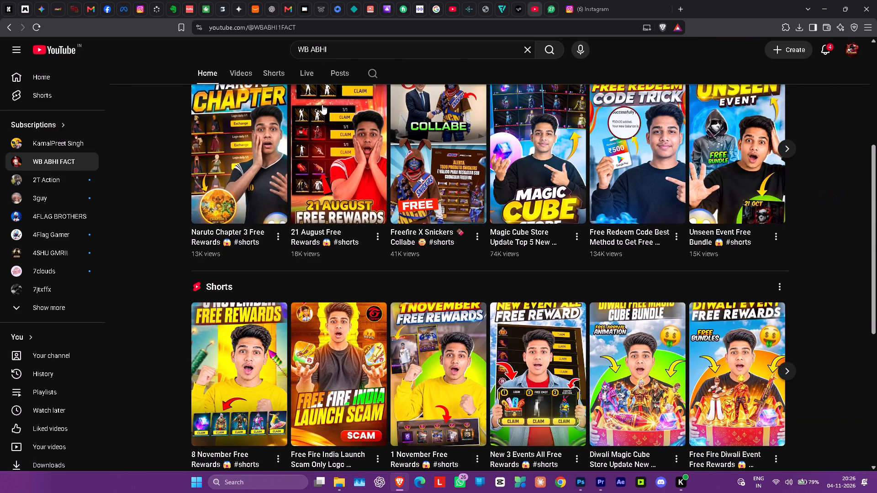
{"action": "scroll", "coordinate": [323, 79], "scroll_direction": "up", "scroll_amount": 1}
{"action": "left_click", "coordinate": [269, 87]}
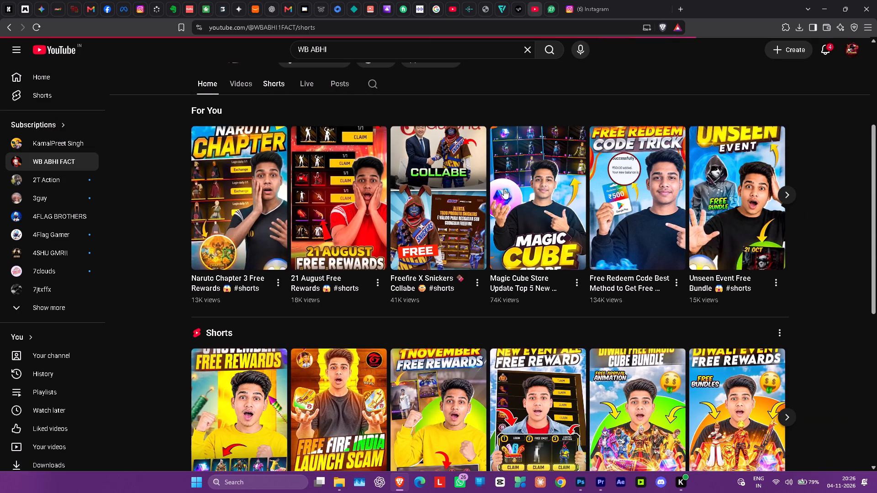
{"action": "scroll", "coordinate": [766, 218], "scroll_direction": "down", "scroll_amount": 5}
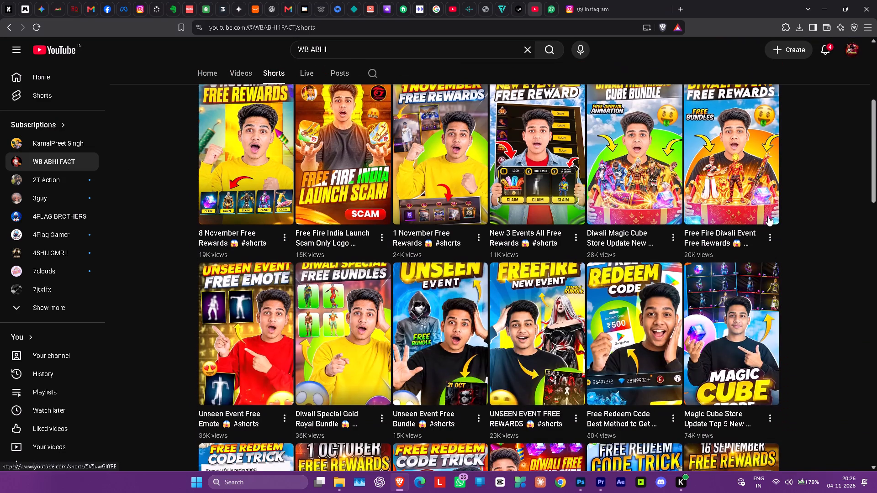
Switch back to Photoshop and move the heading layers slightly down, leaving more sky above FREE.
{"action": "key", "text": "alt+Tab"}
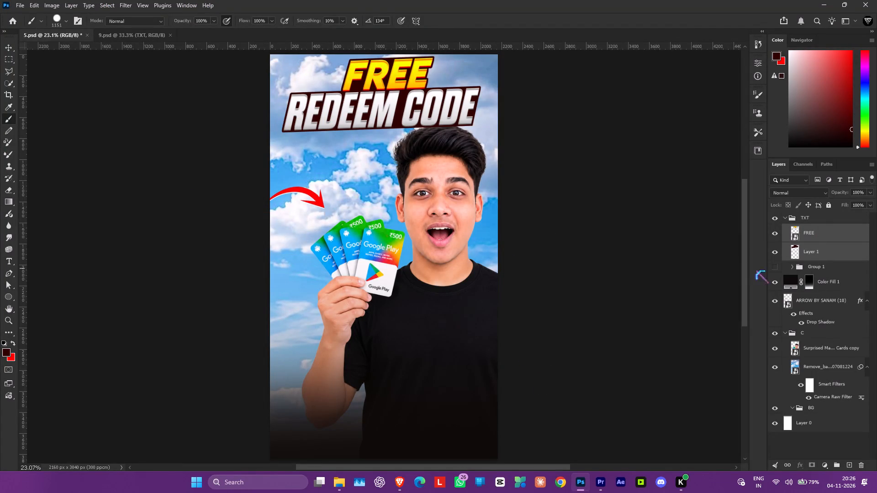
{"action": "key", "text": "ctrl+t"}
{"action": "left_click_drag", "start_coordinate": [407, 88], "coordinate": [407, 96], "text": "shift"}
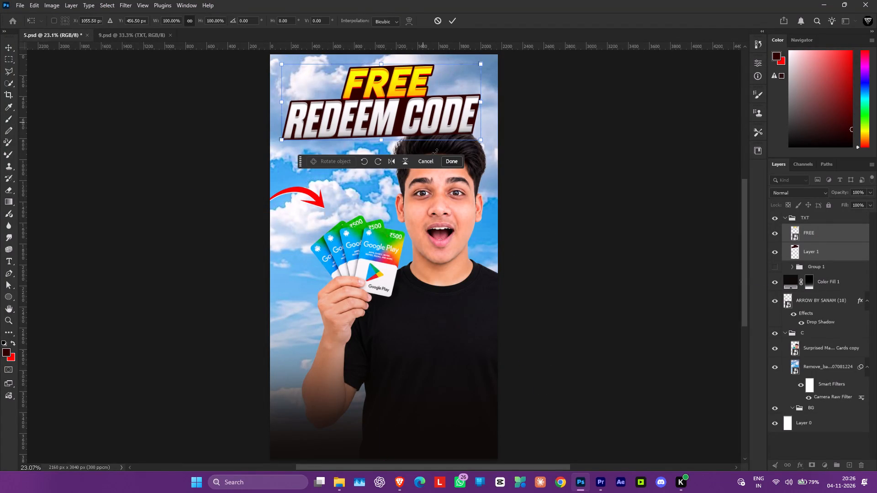
{"action": "left_click", "coordinate": [450, 161]}
{"action": "key", "text": "alt+Tab"}
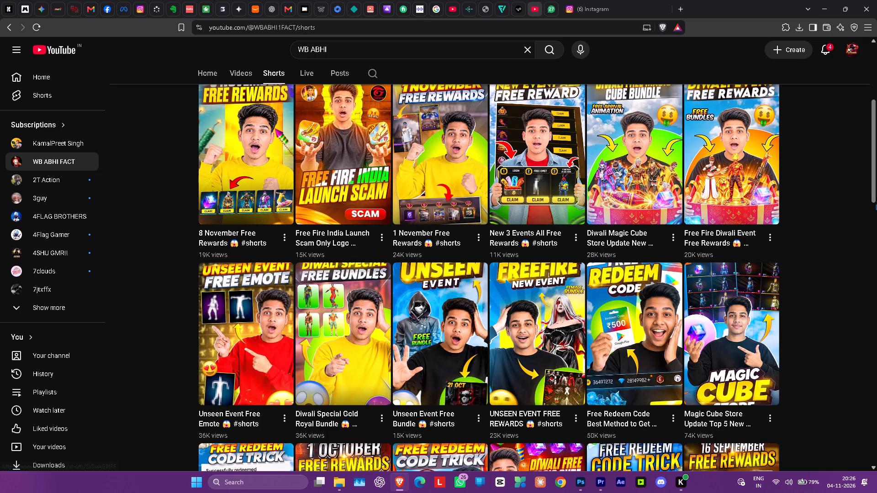
{"action": "key", "text": "alt+Tab"}
Move the sky background layer with its Camera Raw smart filter out of group C to directly above Layer 0.
{"action": "left_click", "coordinate": [820, 341]}
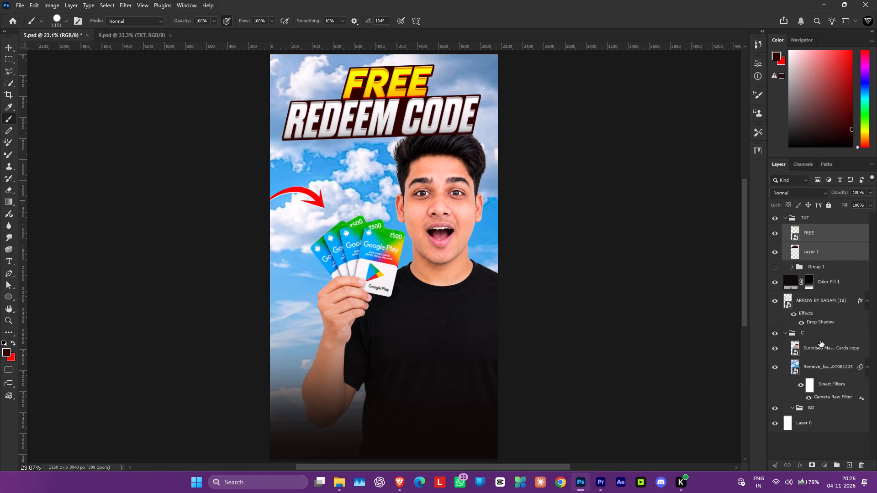
{"action": "left_click", "coordinate": [816, 350]}
{"action": "left_click", "coordinate": [823, 371]}
{"action": "left_click_drag", "start_coordinate": [830, 364], "coordinate": [827, 417]}
Scale group C to about 110% and position the man with the gift cards just below the heading.
{"action": "left_click", "coordinate": [823, 335]}
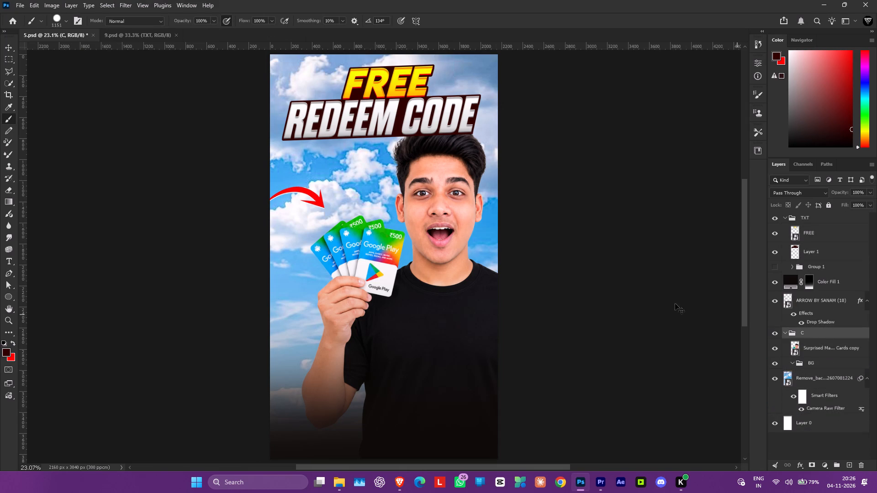
{"action": "key", "text": "ctrl+t"}
{"action": "left_click_drag", "start_coordinate": [568, 329], "coordinate": [685, 334]}
{"action": "left_click_drag", "start_coordinate": [618, 252], "coordinate": [559, 343]}
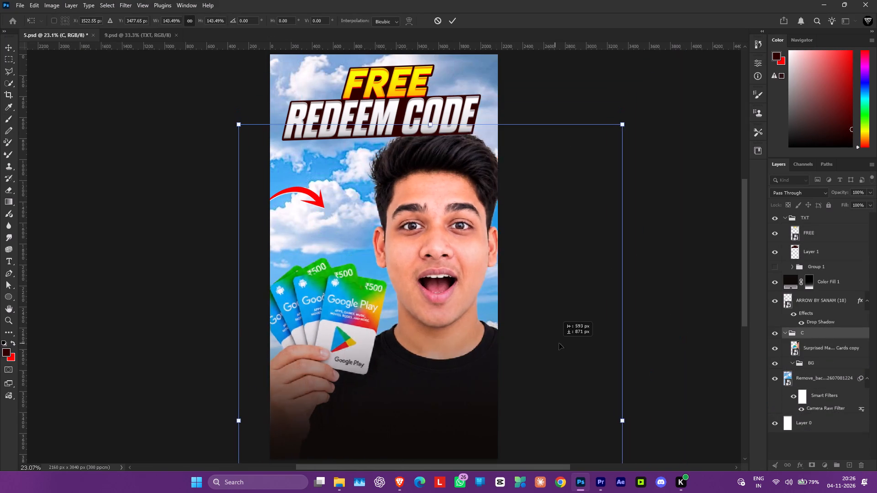
{"action": "left_click_drag", "start_coordinate": [559, 343], "coordinate": [563, 346]}
{"action": "left_click_drag", "start_coordinate": [632, 424], "coordinate": [602, 416]}
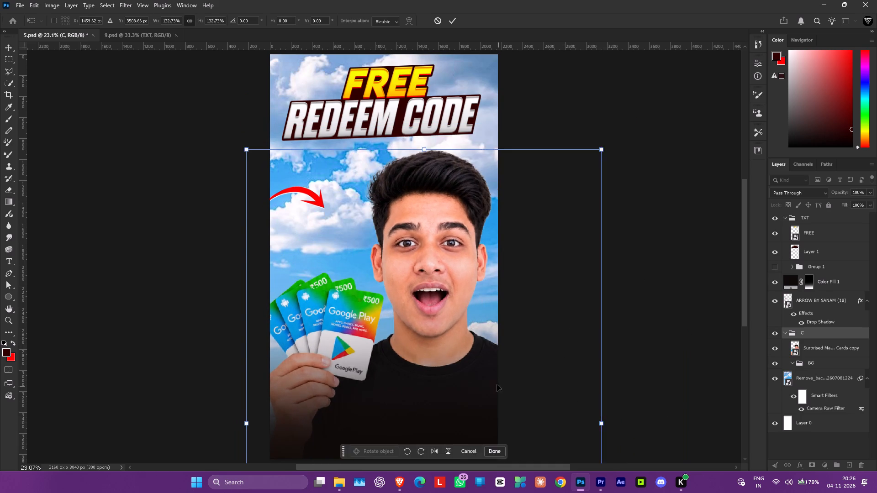
{"action": "left_click_drag", "start_coordinate": [500, 382], "coordinate": [526, 362]}
{"action": "left_click_drag", "start_coordinate": [626, 404], "coordinate": [578, 401]}
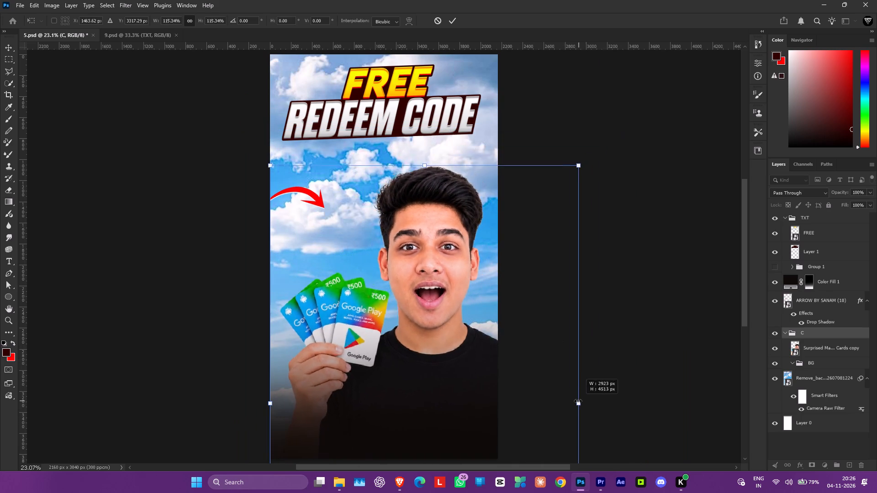
{"action": "left_click_drag", "start_coordinate": [578, 401], "coordinate": [565, 399]}
{"action": "left_click_drag", "start_coordinate": [466, 360], "coordinate": [467, 339]}
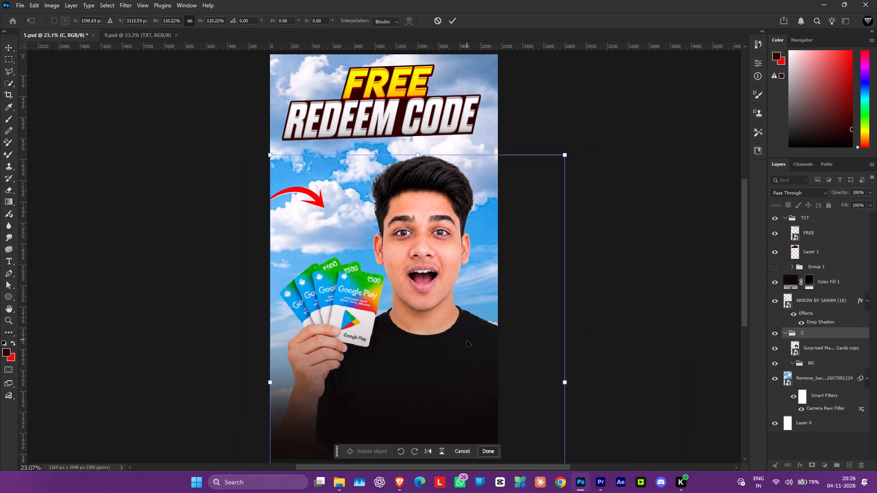
{"action": "left_click_drag", "start_coordinate": [461, 356], "coordinate": [464, 345]}
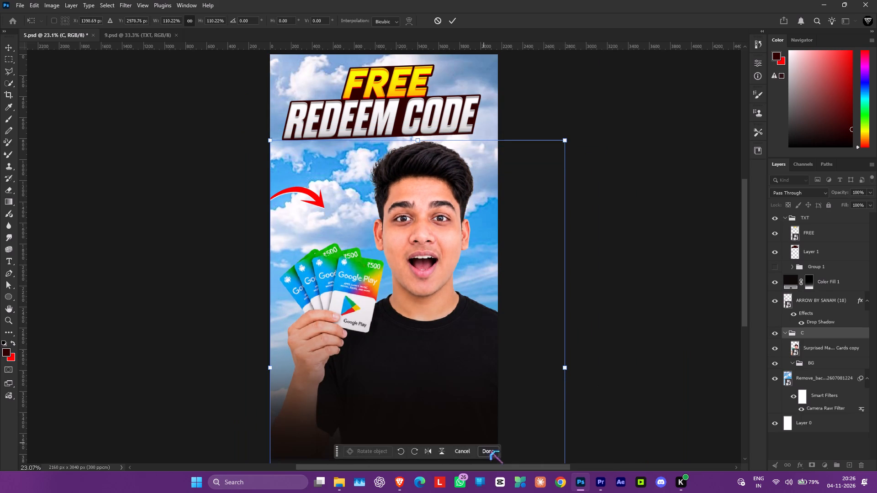
{"action": "left_click", "coordinate": [491, 451]}
On the Color Fill 1 mask, erase to black with a 1892 px soft eraser across the cards and chest to lighten the dark fade.
{"action": "left_click", "coordinate": [805, 283]}
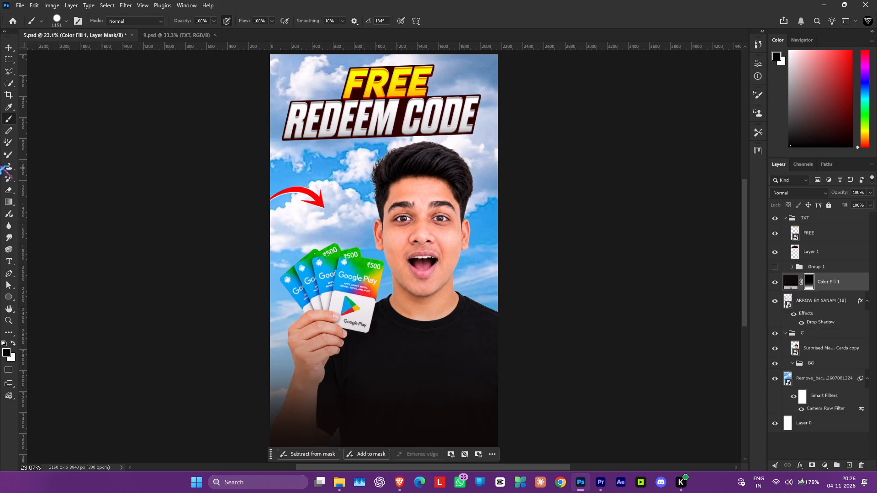
{"action": "left_click", "coordinate": [8, 192]}
{"action": "scroll", "coordinate": [328, 230], "scroll_direction": "down", "scroll_amount": 4}
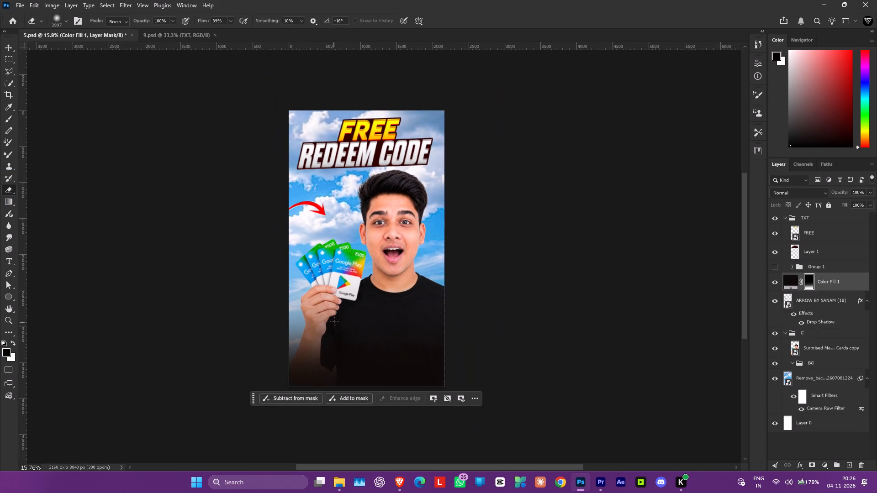
{"action": "scroll", "coordinate": [333, 324], "scroll_direction": "up", "scroll_amount": 6, "text": "ctrl+alt"}
{"action": "scroll", "coordinate": [359, 334], "scroll_direction": "up", "scroll_amount": 7}
{"action": "right_click_drag", "start_coordinate": [389, 315], "coordinate": [222, 257], "text": "ctrl+alt"}
{"action": "left_click_drag", "start_coordinate": [340, 304], "coordinate": [527, 306]}
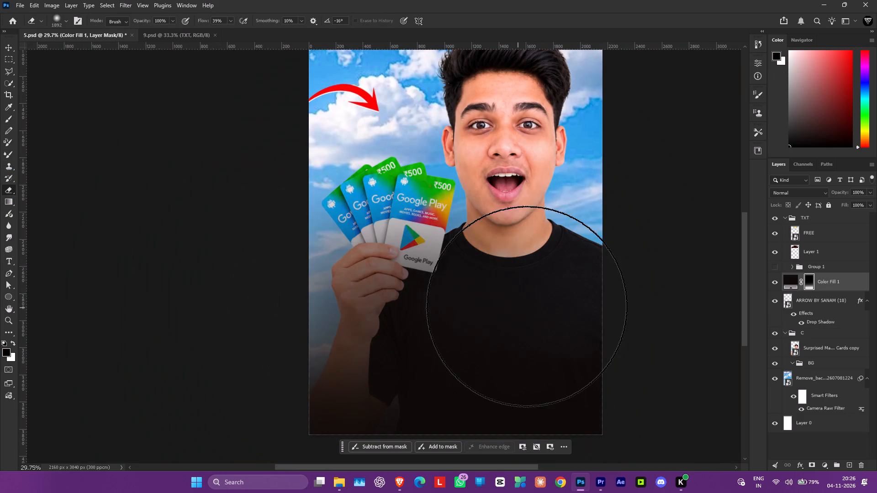
{"action": "left_click_drag", "start_coordinate": [527, 306], "coordinate": [526, 306]}
{"action": "key", "text": "ctrl+z"}
{"action": "key", "text": "x"}
{"action": "left_click_drag", "start_coordinate": [324, 242], "coordinate": [421, 219]}
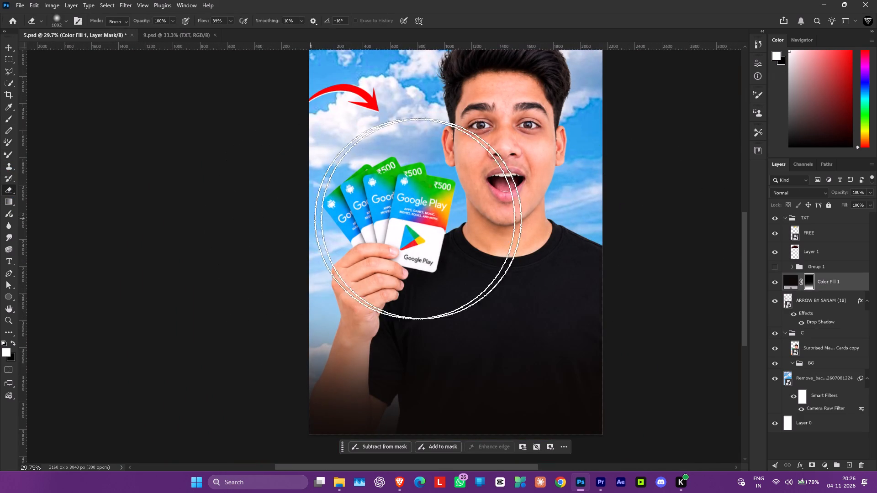
{"action": "left_click_drag", "start_coordinate": [421, 219], "coordinate": [674, 212]}
Fit the whole thumbnail in view and save 5.psd.
{"action": "key", "text": "ctrl+0"}
{"action": "key", "text": "ctrl+s"}
{"action": "key", "text": "ctrl+s"}
{"action": "key", "text": "ctrl+s"}
{"action": "key", "text": "ctrl+s"}
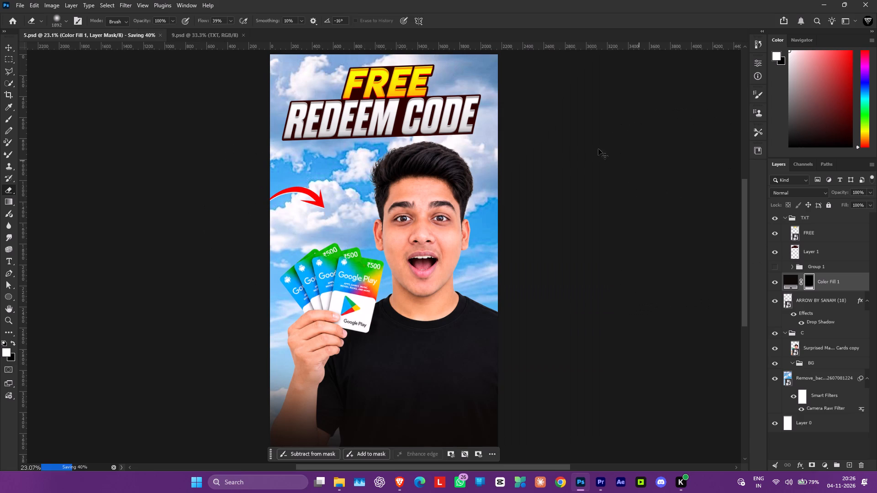
{"action": "key", "text": "ctrl+s"}
{"action": "key", "text": "ctrl+s"}
{"action": "key", "text": "ctrl+s"}
{"action": "key", "text": "ctrl+s"}
{"action": "key", "text": "ctrl+s"}
{"action": "key", "text": "ctrl+s"}
Scale the TXT group to about 109%, centre it horizontally across the canvas, and save 5.psd.
{"action": "left_click", "coordinate": [811, 220]}
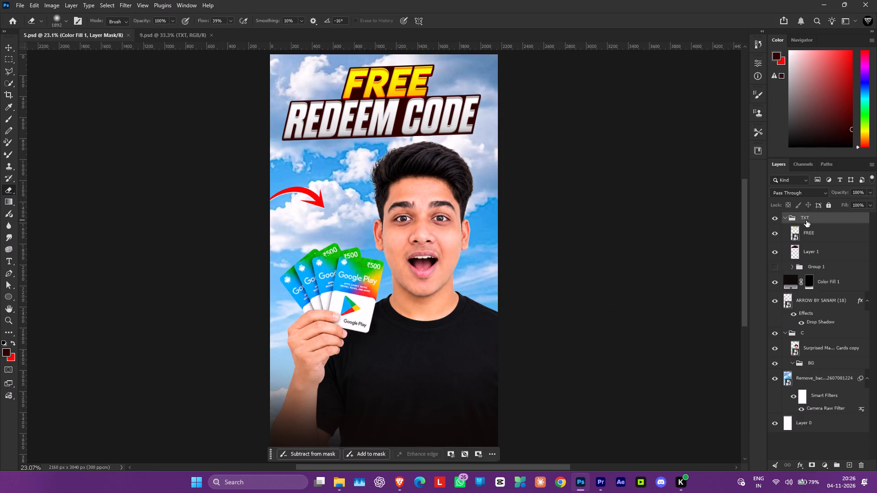
{"action": "key", "text": "ctrl+t"}
{"action": "left_click_drag", "start_coordinate": [489, 102], "coordinate": [505, 99]}
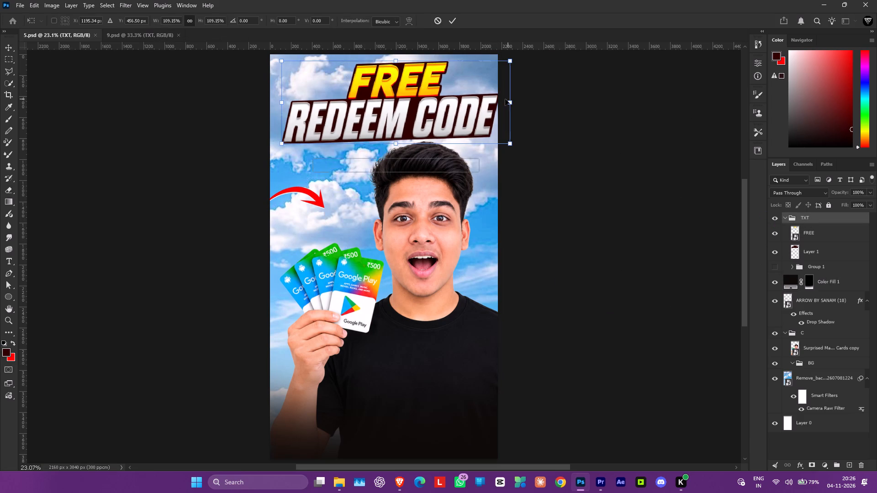
{"action": "left_click_drag", "start_coordinate": [505, 99], "coordinate": [508, 99]}
{"action": "left_click_drag", "start_coordinate": [472, 103], "coordinate": [466, 105], "text": "shift"}
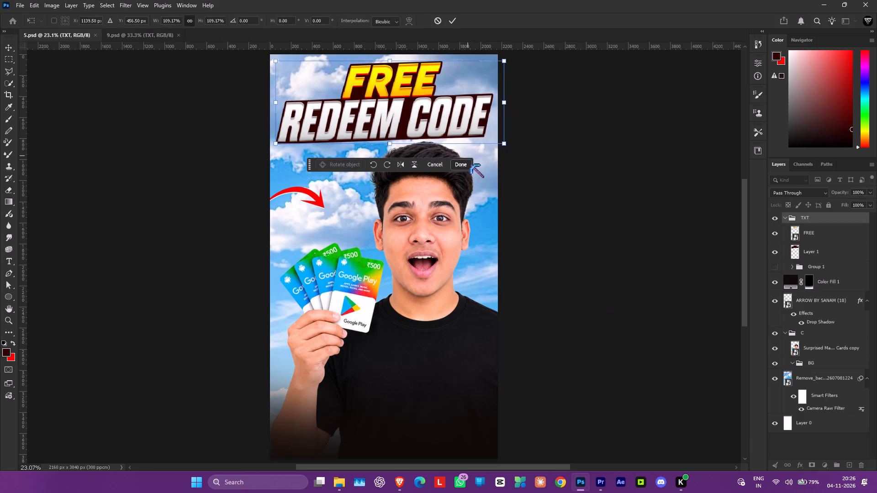
{"action": "left_click", "coordinate": [462, 162]}
{"action": "scroll", "coordinate": [675, 130], "scroll_direction": "down", "scroll_amount": 2, "text": "ctrl"}
{"action": "key", "text": "ctrl+s"}
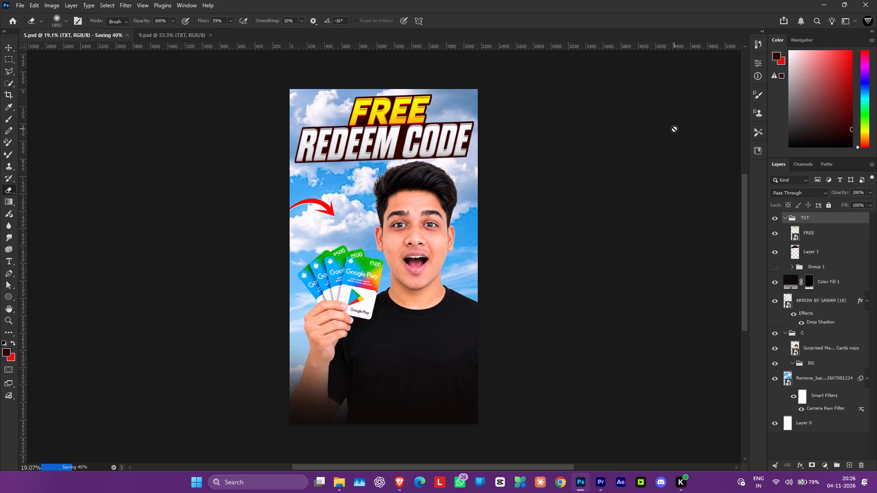
{"action": "key", "text": "ctrl+0"}
{"action": "key", "text": "ctrl+s"}
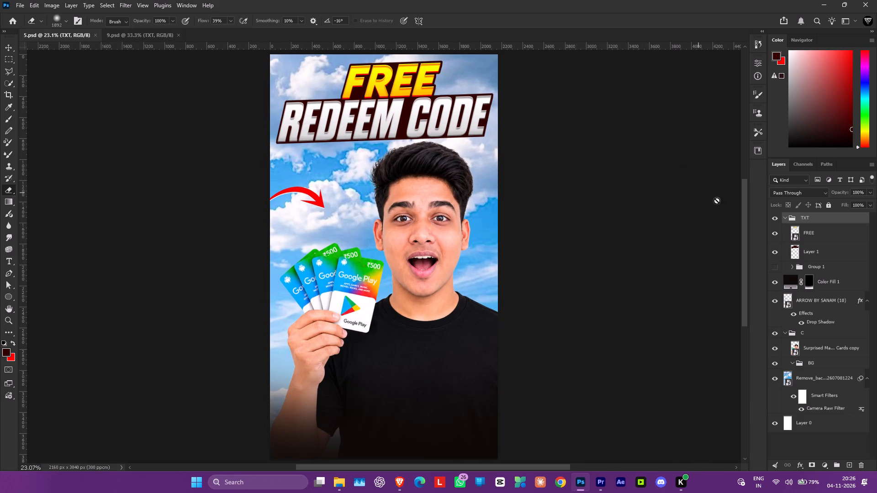
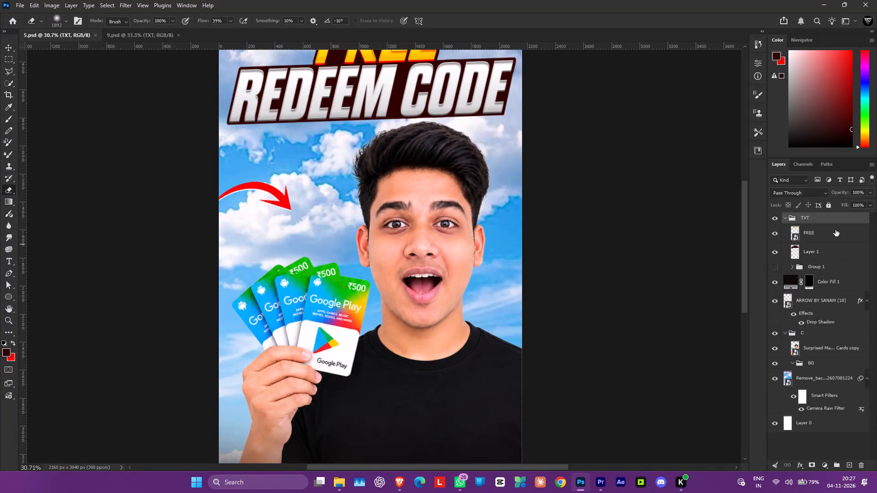
Add a new empty layer directly above the FREE layer in the TXT group and set the foreground colour to white.
{"action": "left_click", "coordinate": [835, 229]}
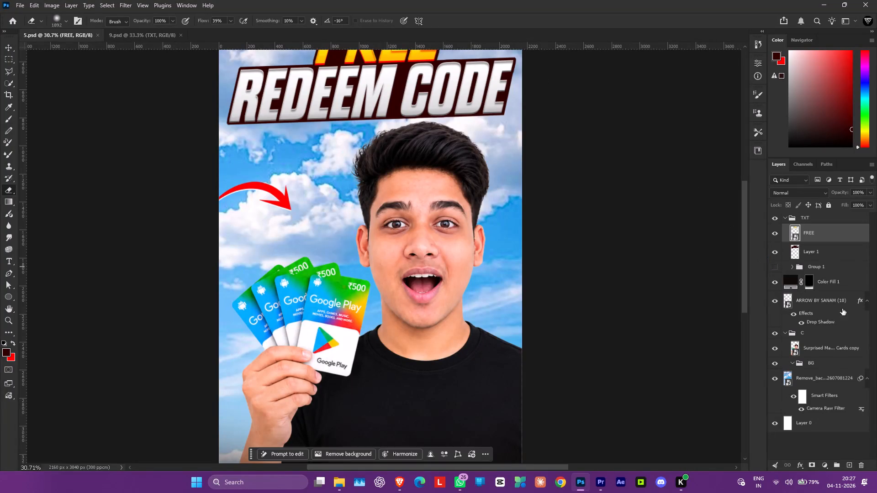
{"action": "left_click", "coordinate": [846, 461]}
{"action": "left_click_drag", "start_coordinate": [744, 278], "coordinate": [742, 244]}
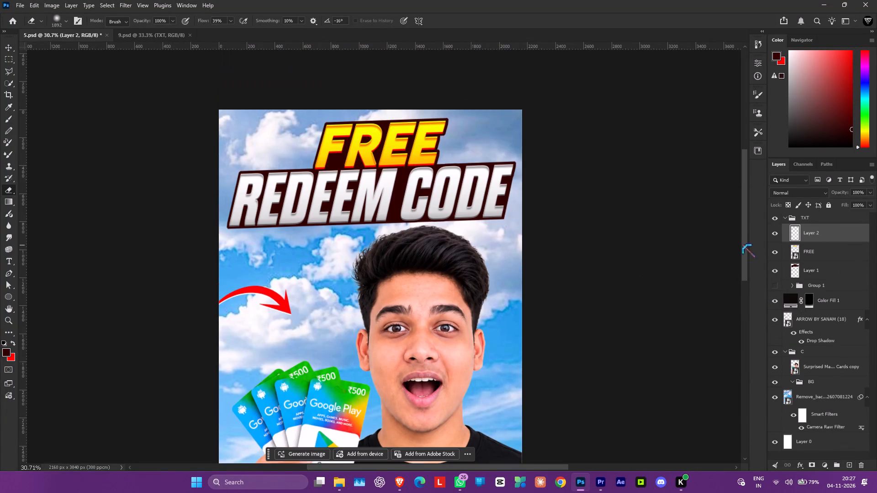
{"action": "left_click_drag", "start_coordinate": [742, 244], "coordinate": [742, 244]}
{"action": "left_click_drag", "start_coordinate": [800, 52], "coordinate": [734, 41]}
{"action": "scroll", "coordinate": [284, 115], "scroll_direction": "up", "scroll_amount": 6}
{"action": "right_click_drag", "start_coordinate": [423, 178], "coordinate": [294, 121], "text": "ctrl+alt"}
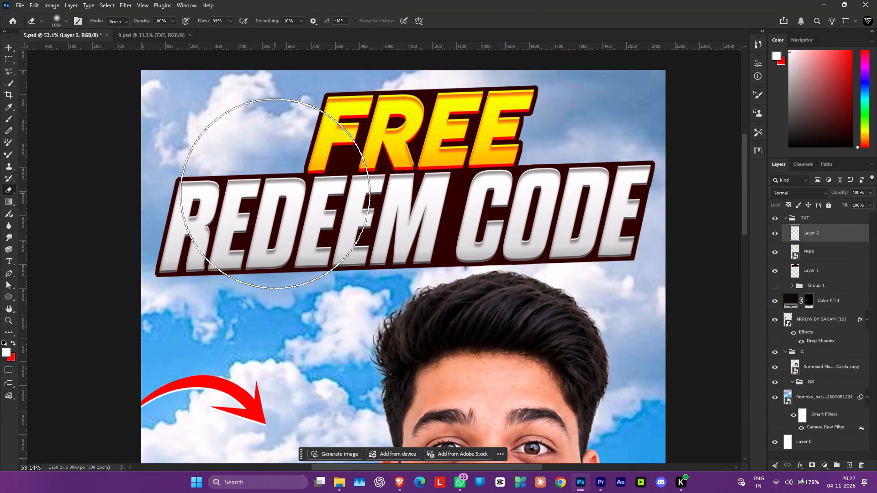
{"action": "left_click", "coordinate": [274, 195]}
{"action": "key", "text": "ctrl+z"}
Set up a soft-edged Brush in Linear Dodge (Add) mode with 24% flow, trying dabs on the heading and undoing them.
{"action": "left_click", "coordinate": [9, 113]}
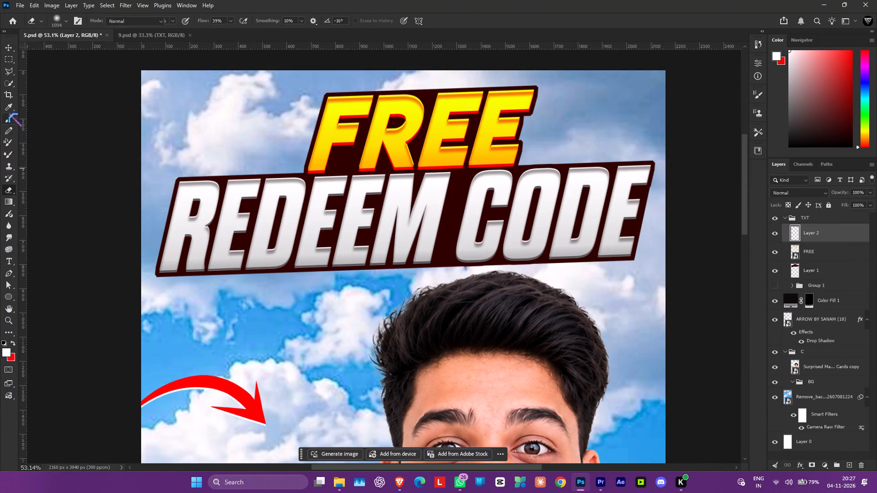
{"action": "left_click", "coordinate": [219, 202]}
{"action": "key", "text": "ctrl+z"}
{"action": "left_click", "coordinate": [132, 20]}
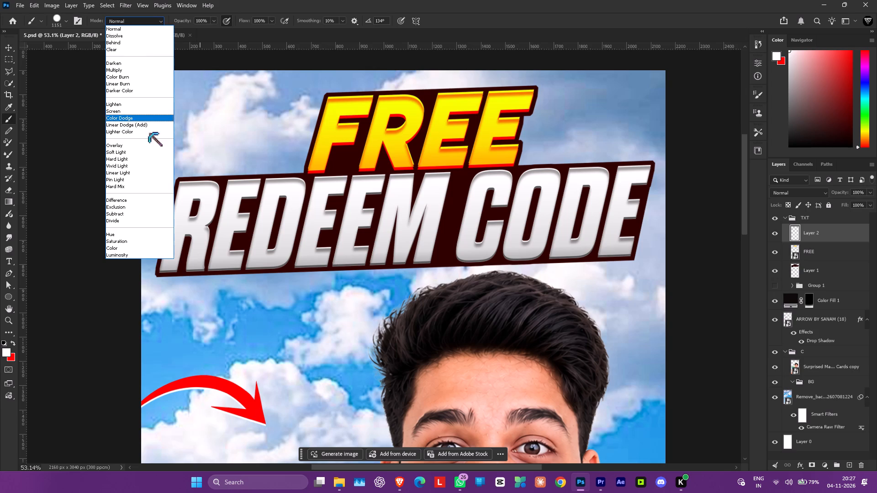
{"action": "left_click", "coordinate": [149, 123]}
{"action": "right_click_drag", "start_coordinate": [301, 149], "coordinate": [365, 26], "text": "ctrl+alt"}
{"action": "right_click_drag", "start_coordinate": [337, 212], "coordinate": [336, 0], "text": "ctrl+alt"}
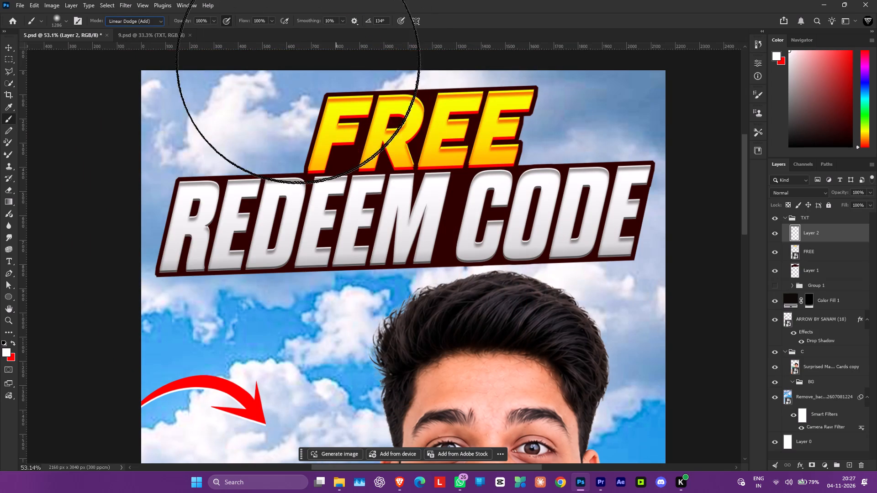
{"action": "left_click", "coordinate": [271, 21]}
{"action": "left_click_drag", "start_coordinate": [268, 33], "coordinate": [240, 37]}
{"action": "right_click_drag", "start_coordinate": [295, 246], "coordinate": [239, 108], "text": "ctrl+alt"}
{"action": "left_click", "coordinate": [251, 223]}
{"action": "key", "text": "ctrl+z"}
With an 819 px soft white brush, dab highlights over both ends of the REDEEM CODE line, undoing the excess dabs.
{"action": "right_click_drag", "start_coordinate": [255, 212], "coordinate": [165, 161], "text": "ctrl+alt"}
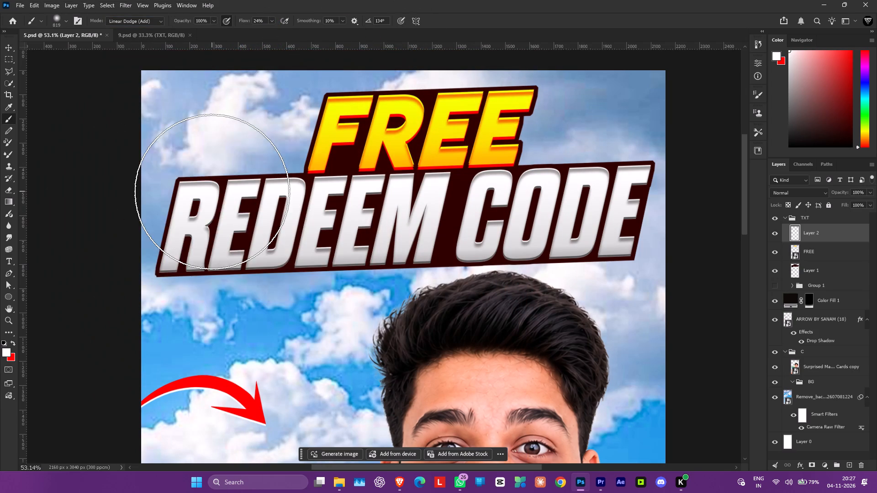
{"action": "left_click", "coordinate": [212, 193]}
{"action": "left_click", "coordinate": [217, 223]}
{"action": "double_click", "coordinate": [604, 208]}
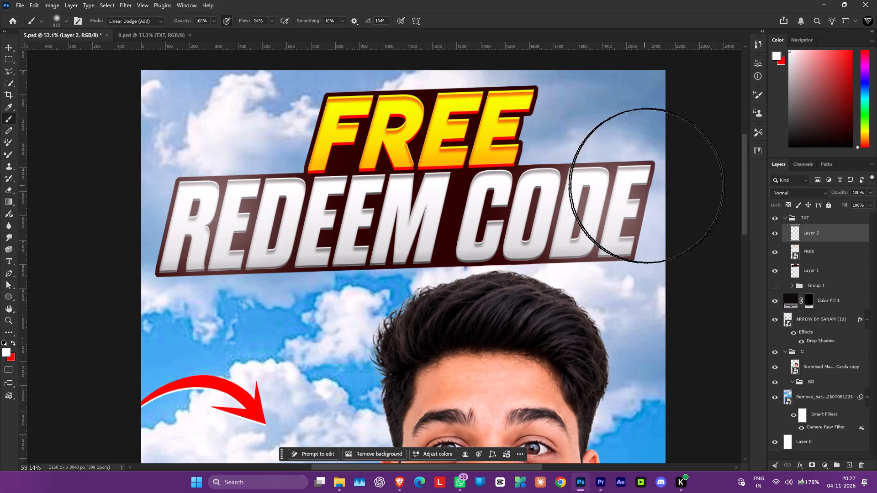
{"action": "key", "text": "ctrl+z"}
{"action": "left_click", "coordinate": [459, 218]}
{"action": "key", "text": "ctrl+z"}
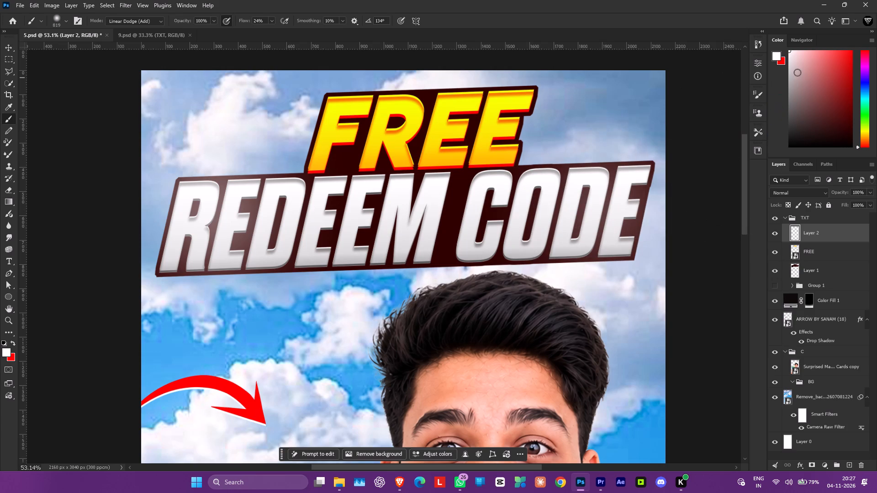
Change the foreground colour to orange and try a dab over the end of the word FREE, undoing it.
{"action": "left_click_drag", "start_coordinate": [823, 63], "coordinate": [876, 22]}
{"action": "left_click_drag", "start_coordinate": [870, 142], "coordinate": [867, 134]}
{"action": "left_click", "coordinate": [866, 137]}
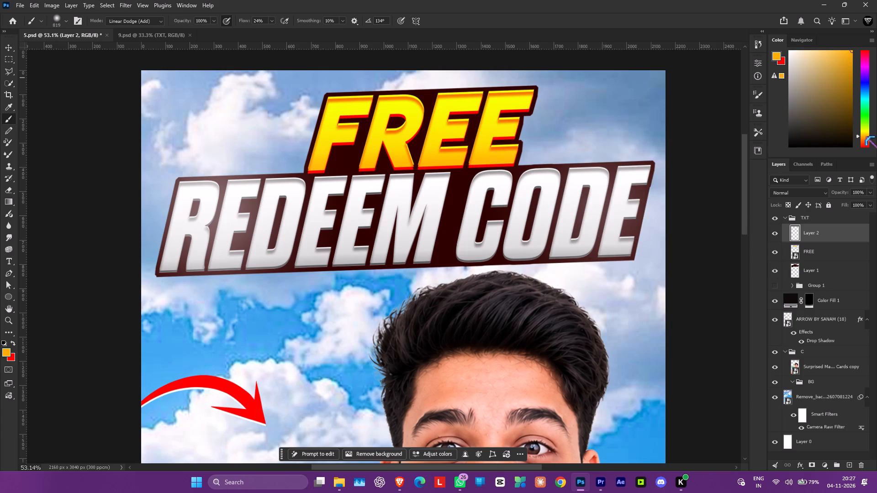
{"action": "left_click", "coordinate": [498, 124]}
{"action": "key", "text": "ctrl+z"}
Set the highlight layer's blend mode to Linear Dodge (Add).
{"action": "left_click", "coordinate": [805, 190]}
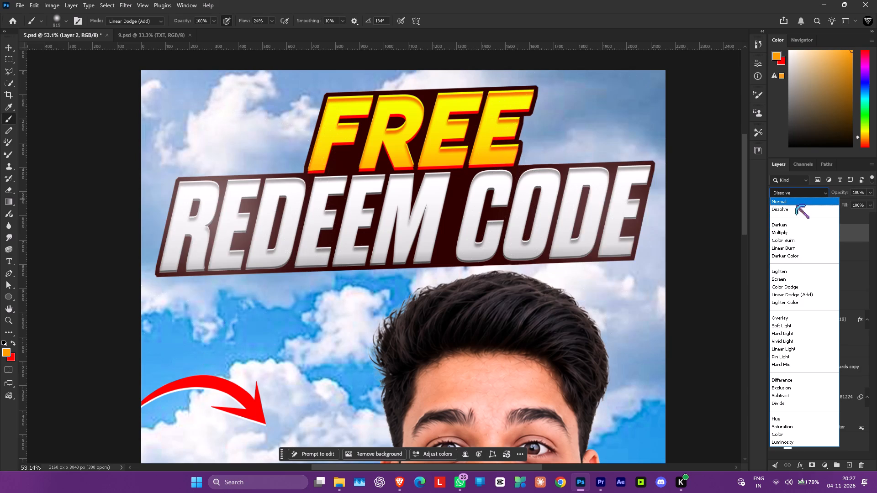
{"action": "left_click", "coordinate": [806, 293]}
Dab an orange glow over both ends of the word FREE with the 819 px soft brush, undoing the first trial dab.
{"action": "left_click", "coordinate": [520, 106]}
{"action": "key", "text": "ctrl+z"}
{"action": "left_click", "coordinate": [498, 122]}
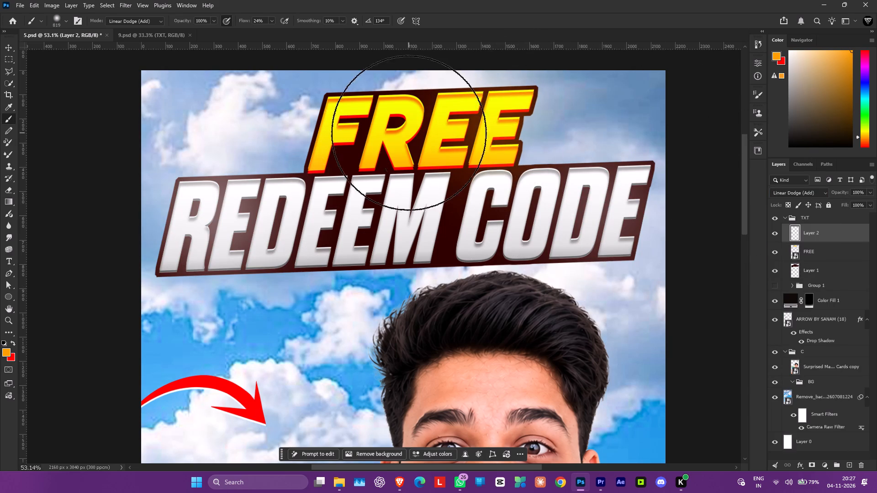
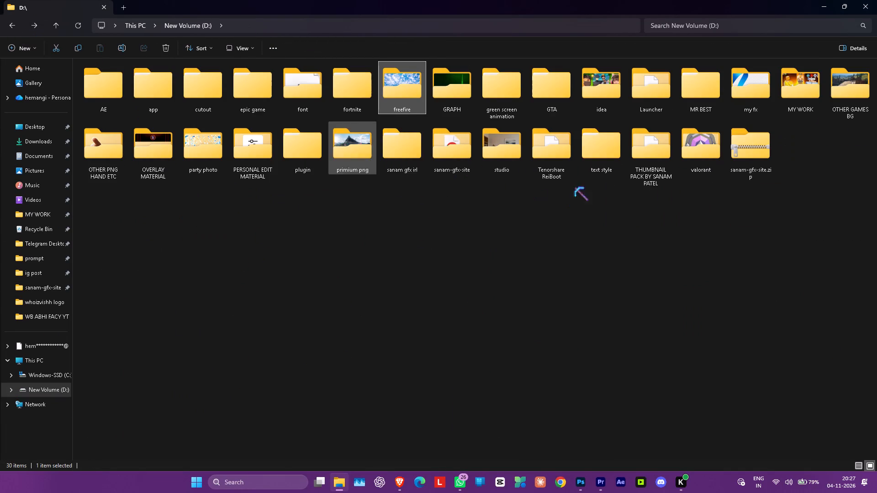
Examine the contents of the Tenorshare ReiBoot folder on D:, including its Monitor subfolder.
{"action": "double_click", "coordinate": [571, 156]}
{"action": "left_click", "coordinate": [17, 27]}
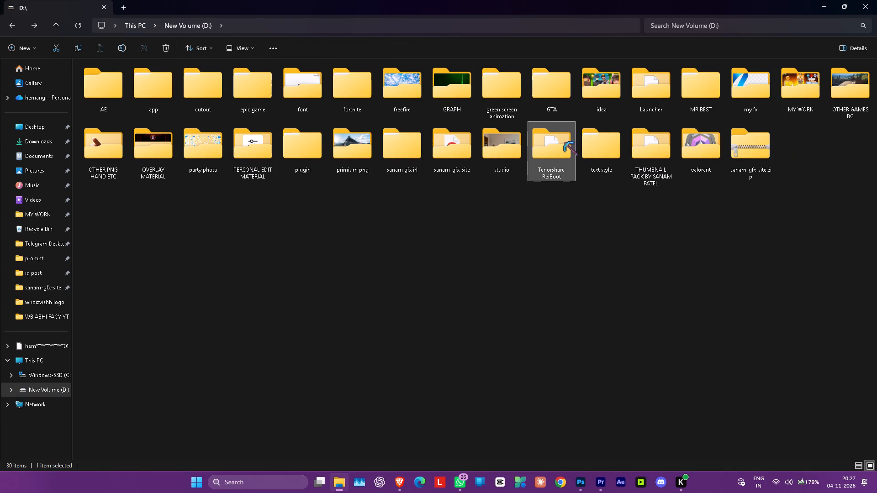
{"action": "double_click", "coordinate": [564, 142]}
{"action": "scroll", "coordinate": [168, 210], "scroll_direction": "down", "scroll_amount": 20}
{"action": "scroll", "coordinate": [168, 210], "scroll_direction": "down", "scroll_amount": 11}
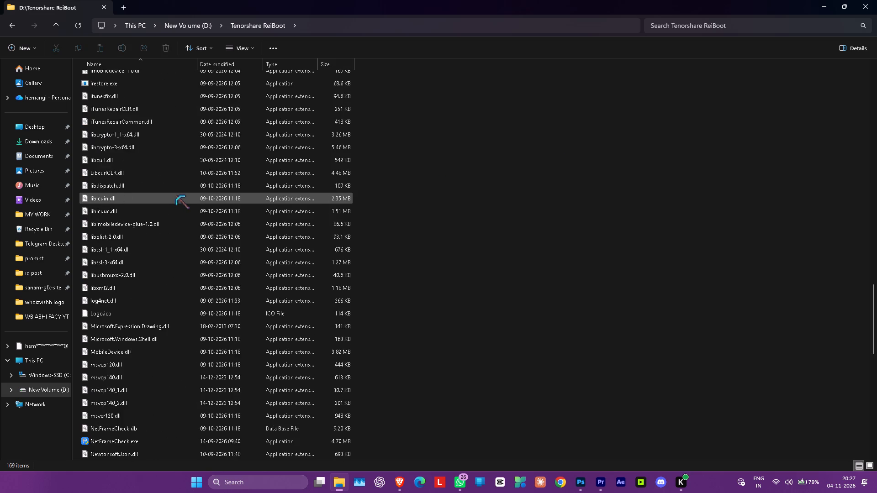
{"action": "scroll", "coordinate": [176, 195], "scroll_direction": "down", "scroll_amount": 2}
{"action": "scroll", "coordinate": [176, 195], "scroll_direction": "up", "scroll_amount": 15}
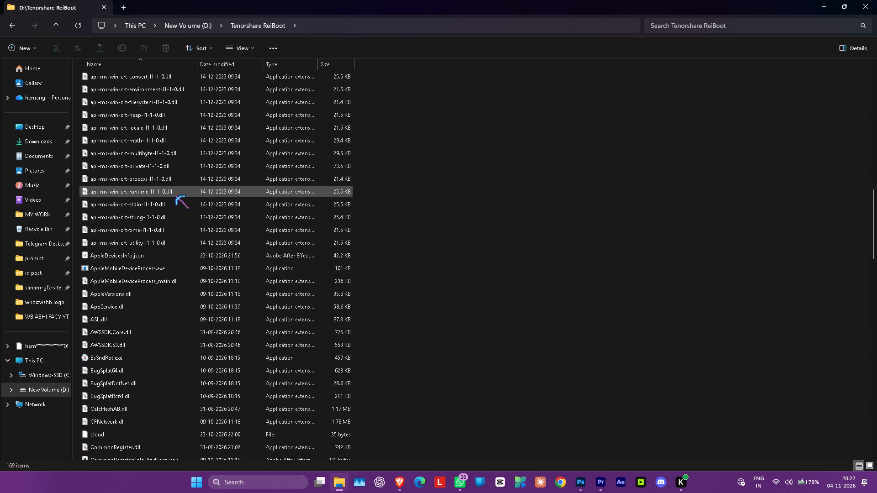
{"action": "scroll", "coordinate": [176, 195], "scroll_direction": "up", "scroll_amount": 5}
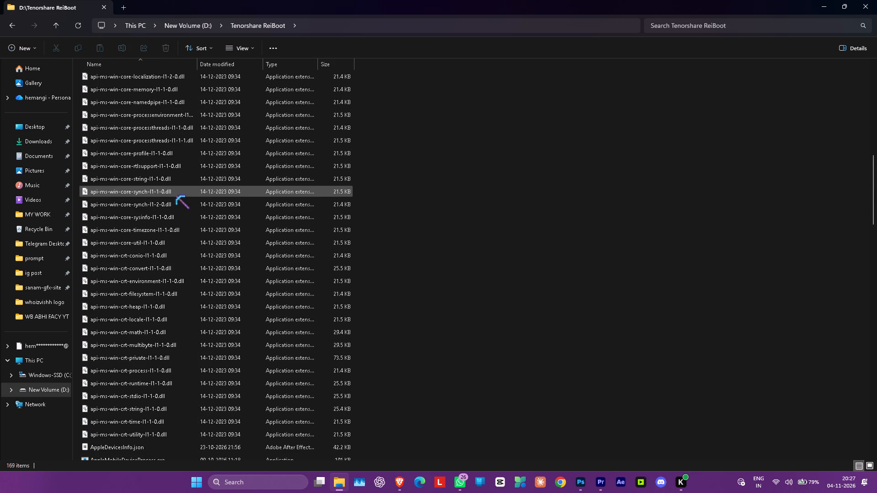
{"action": "scroll", "coordinate": [176, 195], "scroll_direction": "up", "scroll_amount": 17}
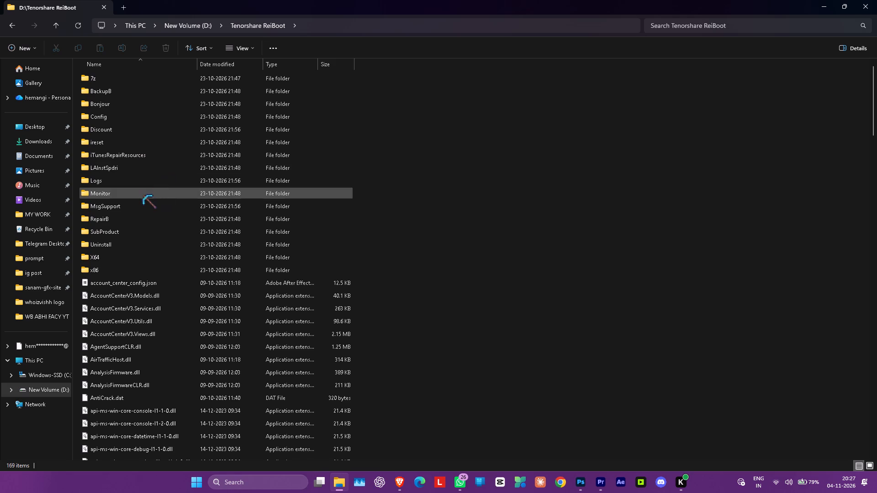
{"action": "double_click", "coordinate": [143, 195]}
{"action": "double_click", "coordinate": [12, 25]}
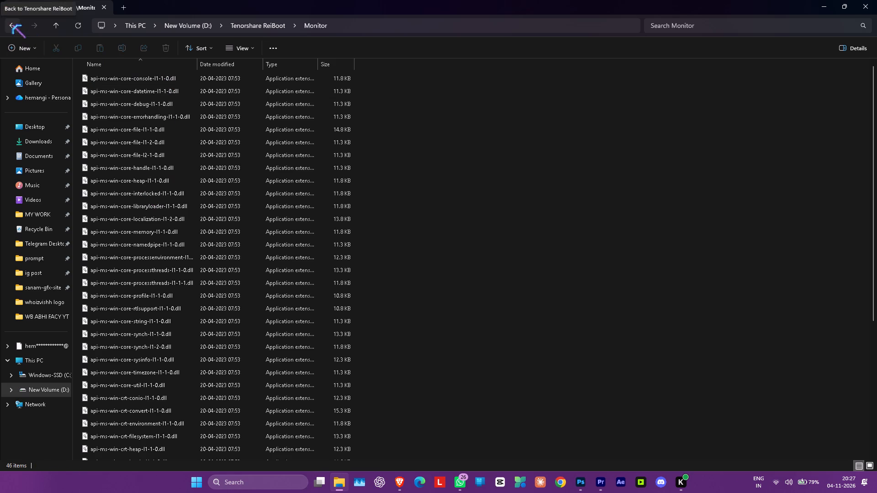
Inspect the Config and Discount subfolders of Tenorshare ReiBoot, viewing DiscountImage.png in Discount's Image folder.
{"action": "double_click", "coordinate": [558, 147]}
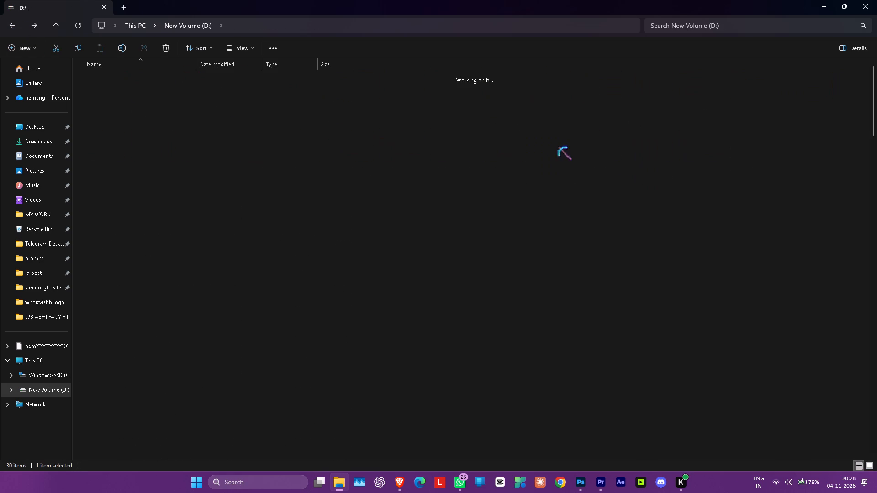
{"action": "left_click", "coordinate": [99, 123]}
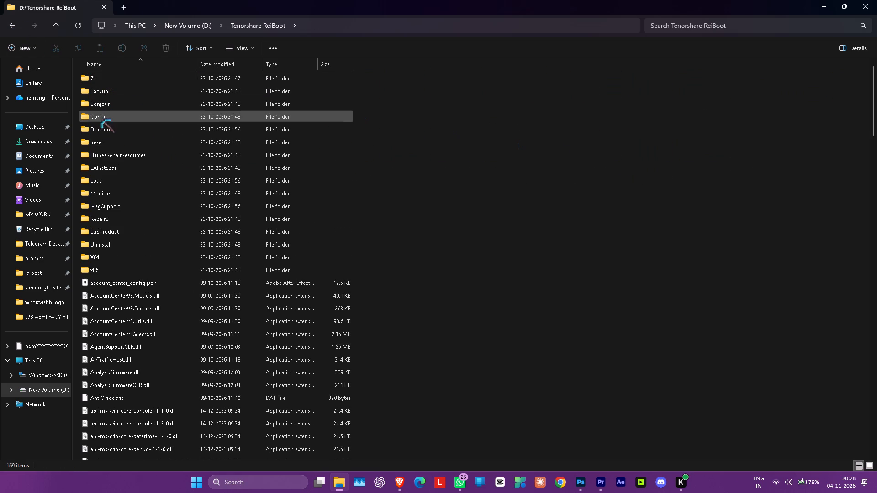
{"action": "double_click", "coordinate": [102, 118]}
{"action": "left_click", "coordinate": [17, 26]}
{"action": "double_click", "coordinate": [138, 131]}
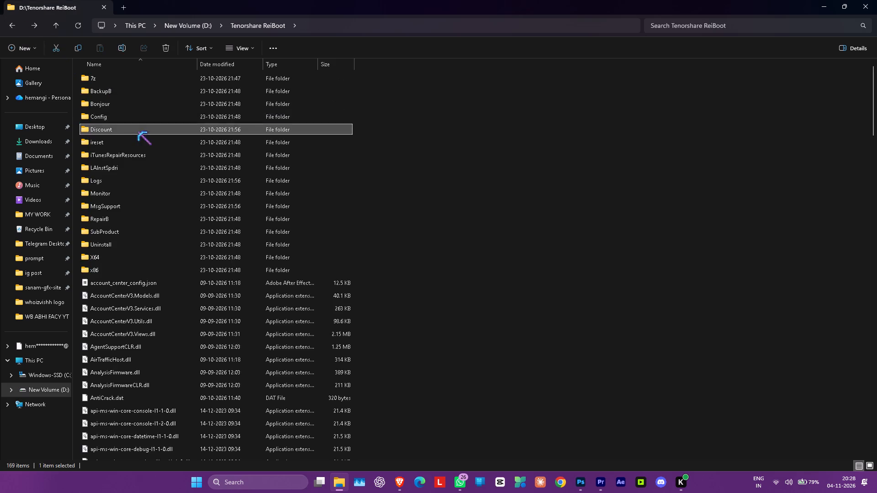
{"action": "left_click", "coordinate": [112, 65]}
{"action": "left_click", "coordinate": [113, 84]}
{"action": "double_click", "coordinate": [111, 77]}
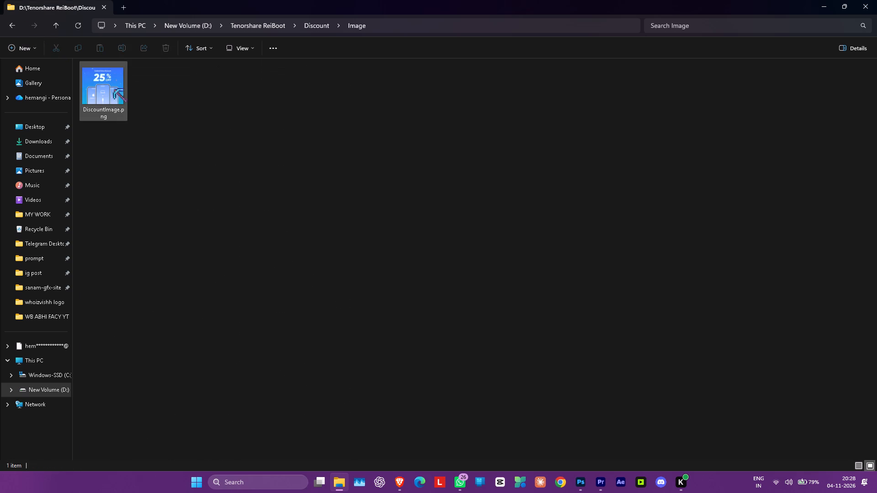
{"action": "double_click", "coordinate": [106, 88]}
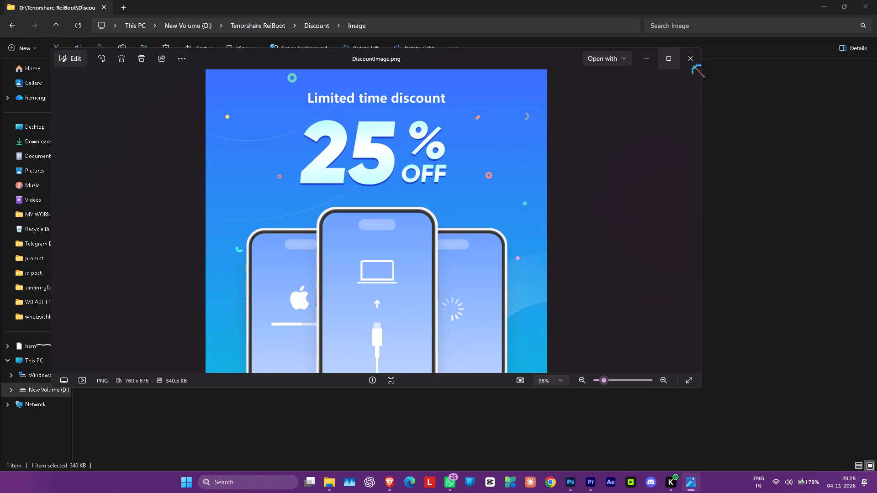
{"action": "left_click", "coordinate": [695, 60]}
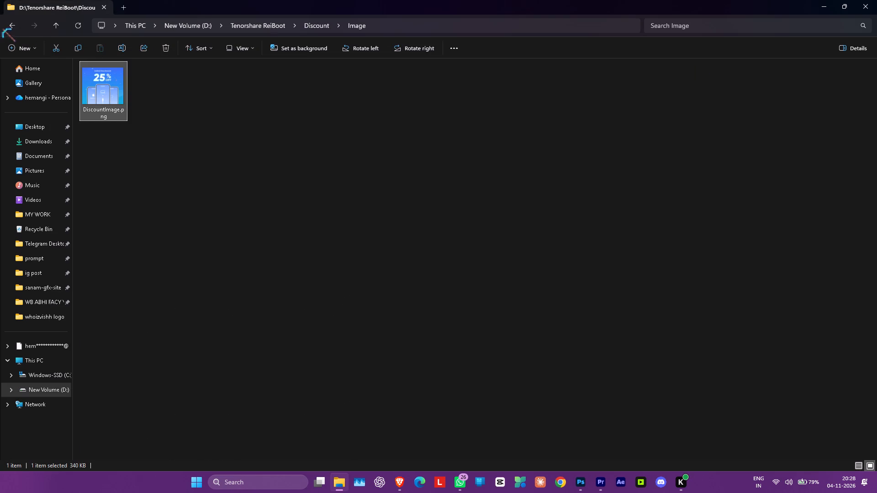
{"action": "left_click", "coordinate": [5, 26]}
{"action": "left_click", "coordinate": [12, 26]}
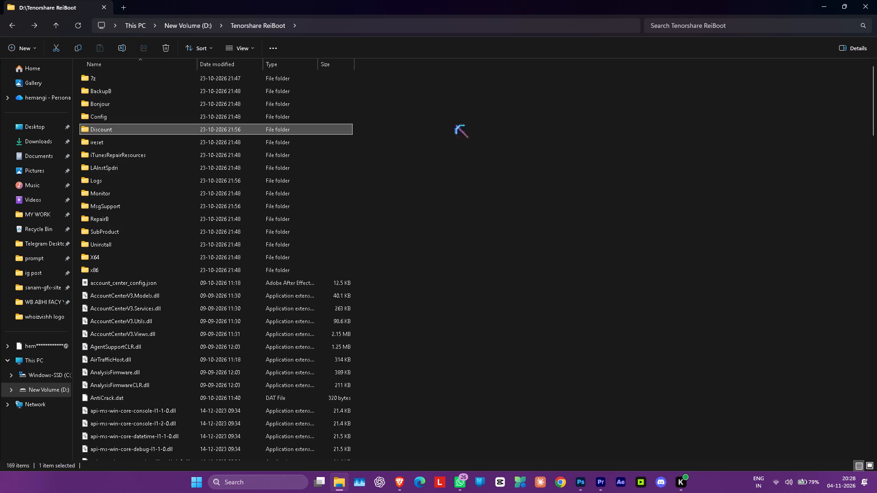
Delete the Tenorshare ReiBoot folder from the New Volume (D:) drive.
{"action": "left_click", "coordinate": [10, 24]}
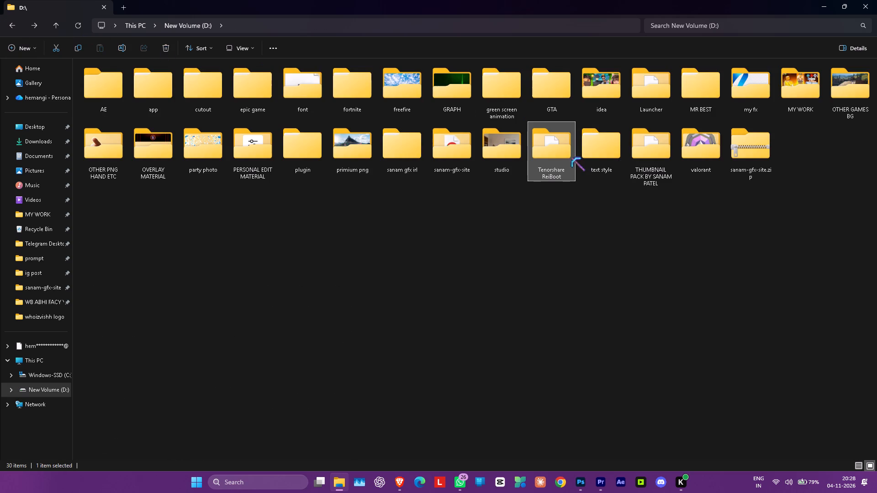
{"action": "key", "text": "Delete"}
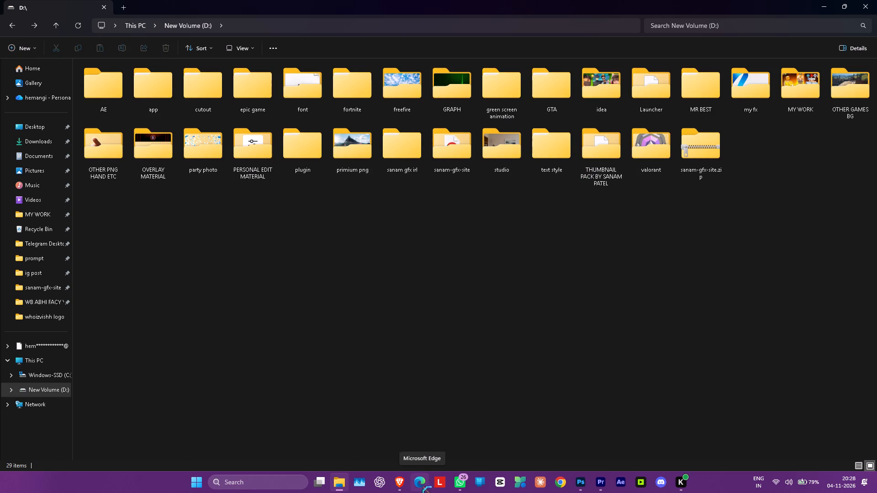
Place GLOW BY SANAM (28).png from the thumbnail pack's Glow & Flares folder on D: into 5.psd in Photoshop, above Layer 2.
{"action": "key", "text": "alt+Tab"}
{"action": "key", "text": "alt+Tab"}
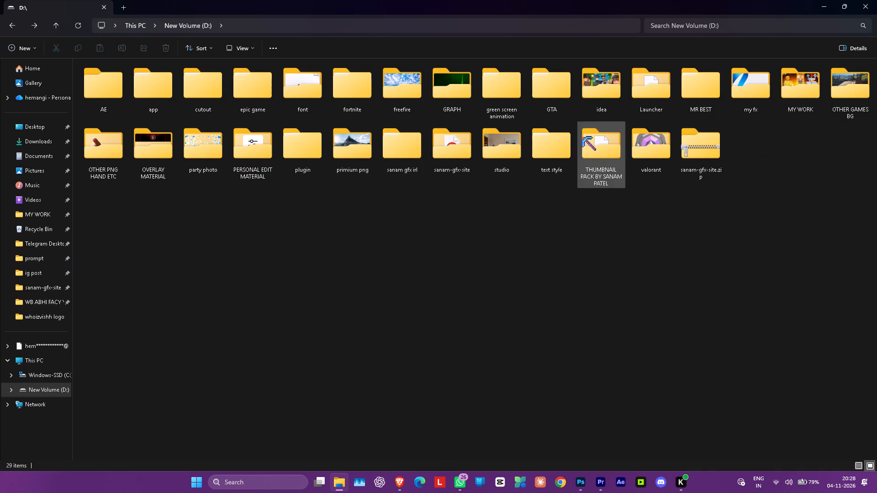
{"action": "double_click", "coordinate": [582, 137]}
{"action": "left_click", "coordinate": [107, 207]}
{"action": "left_click", "coordinate": [104, 229]}
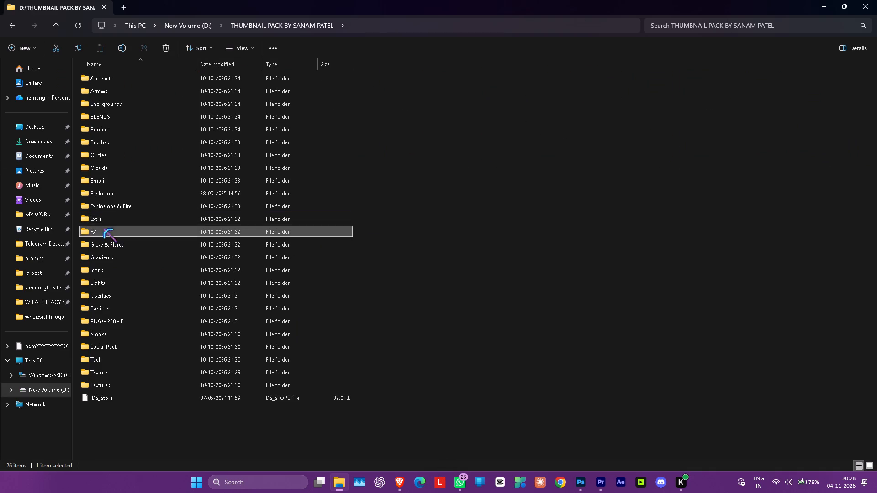
{"action": "double_click", "coordinate": [110, 244]}
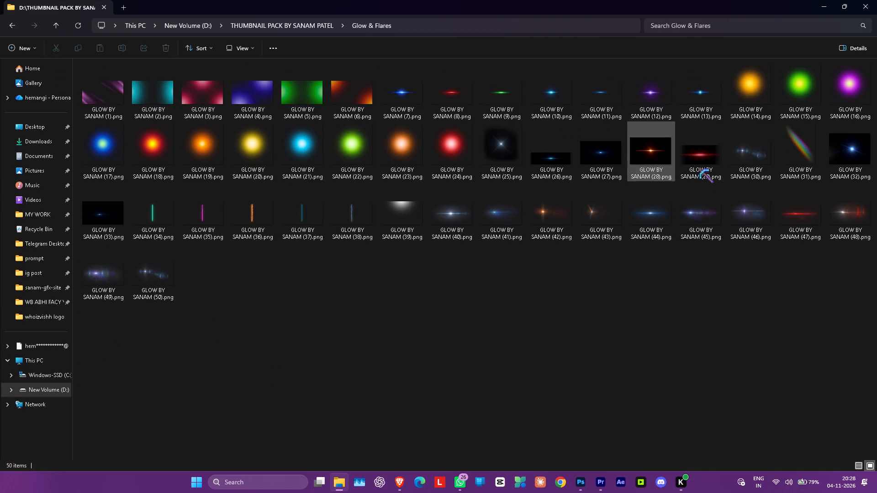
{"action": "left_click", "coordinate": [641, 139]}
{"action": "left_click_drag", "start_coordinate": [648, 156], "coordinate": [332, 198]}
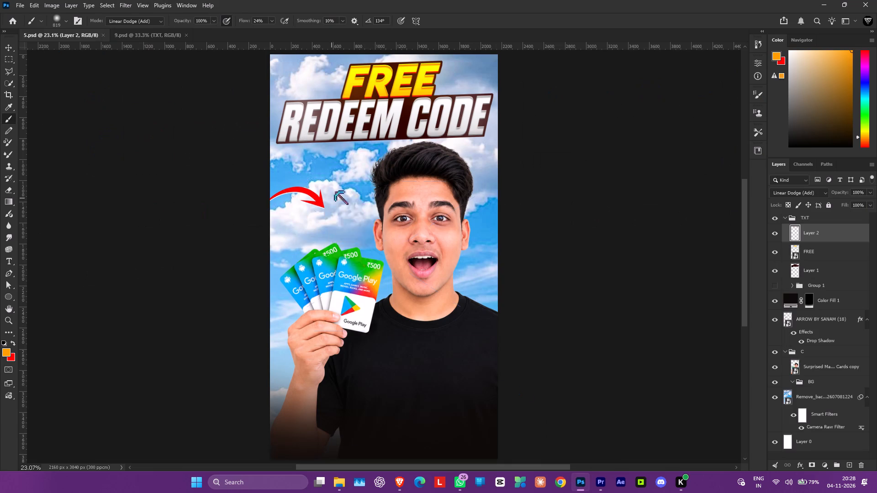
{"action": "left_click", "coordinate": [454, 353]}
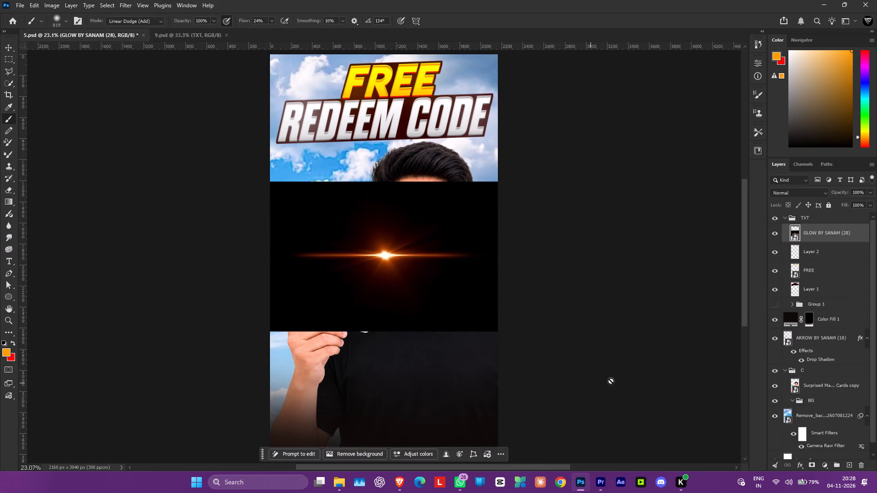
Set the GLOW BY SANAM (28) layer's blend mode to Linear Dodge (Add).
{"action": "left_click", "coordinate": [819, 197]}
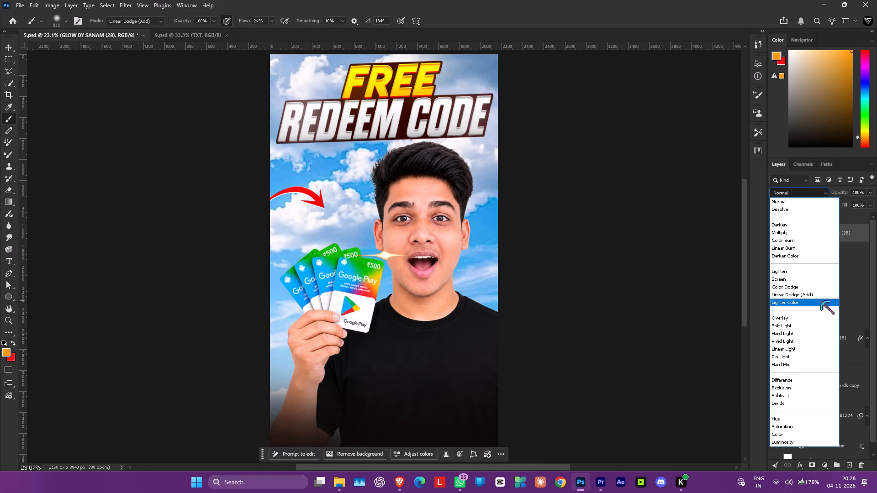
{"action": "left_click", "coordinate": [821, 293]}
{"action": "scroll", "coordinate": [417, 213], "scroll_direction": "up", "scroll_amount": 5}
{"action": "left_click_drag", "start_coordinate": [745, 251], "coordinate": [745, 250]}
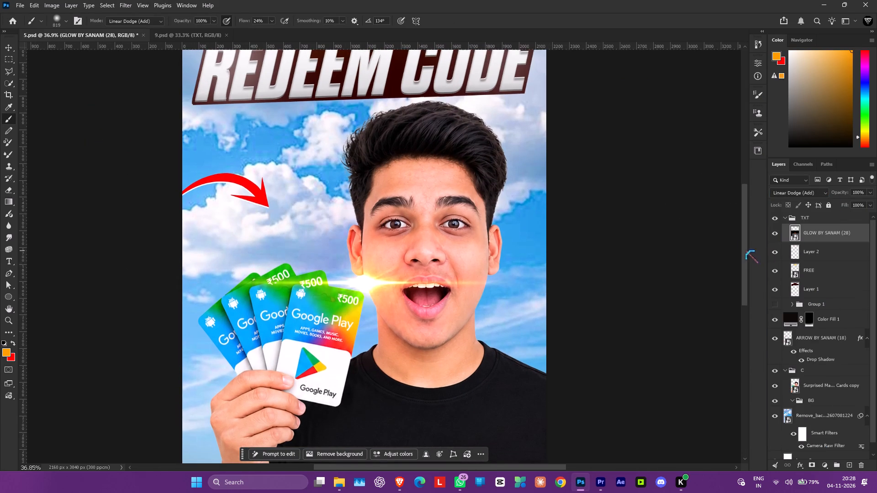
{"action": "left_click_drag", "start_coordinate": [745, 250], "coordinate": [739, 215]}
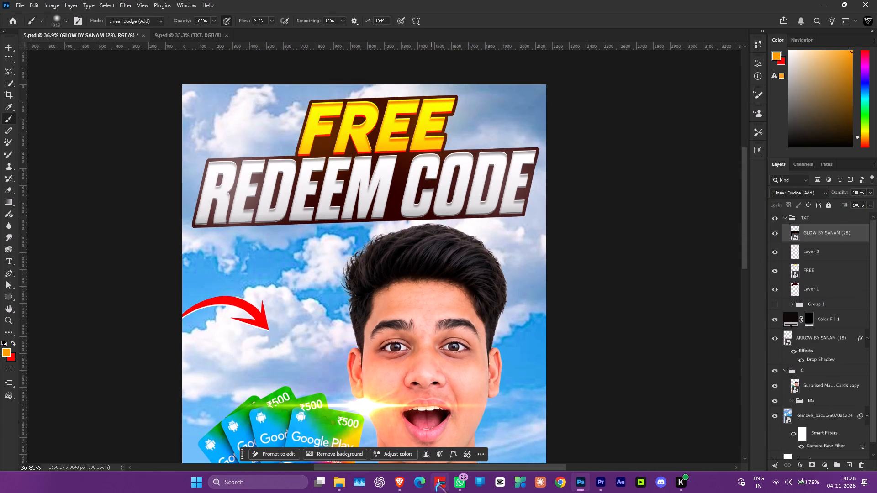
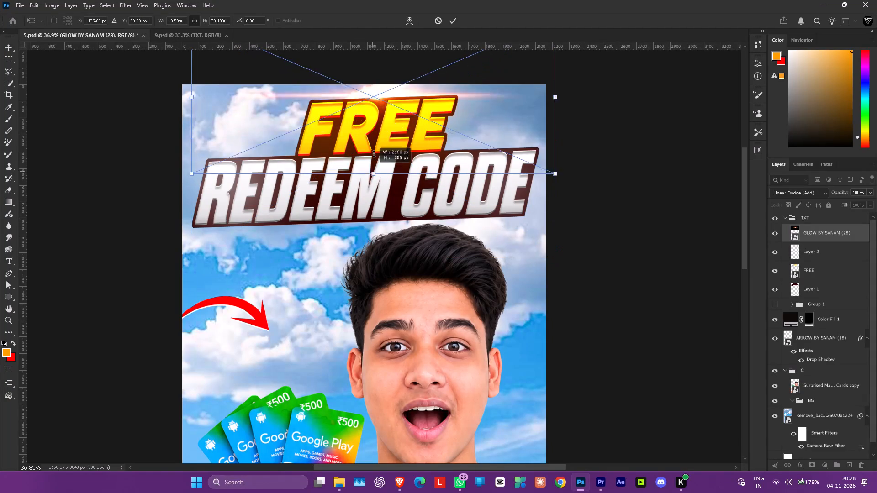
Scale the GLOW BY SANAM (28) layer to about 44.6% width and 14.6% height over the top of the FREE text.
{"action": "left_click_drag", "start_coordinate": [393, 94], "coordinate": [353, 119]}
{"action": "left_click_drag", "start_coordinate": [515, 100], "coordinate": [505, 102], "text": "shift"}
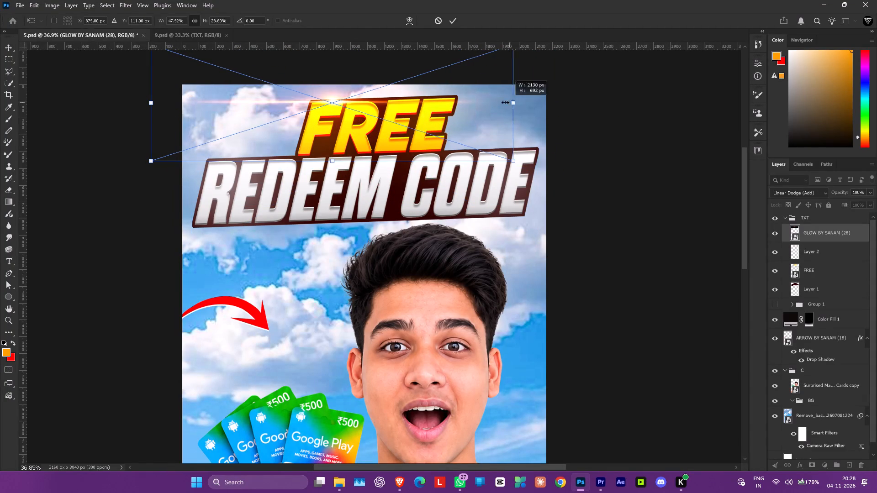
{"action": "left_click_drag", "start_coordinate": [505, 102], "coordinate": [482, 106], "text": "shift"}
{"action": "left_click_drag", "start_coordinate": [317, 163], "coordinate": [310, 118], "text": "shift"}
{"action": "left_click_drag", "start_coordinate": [355, 87], "coordinate": [356, 114]}
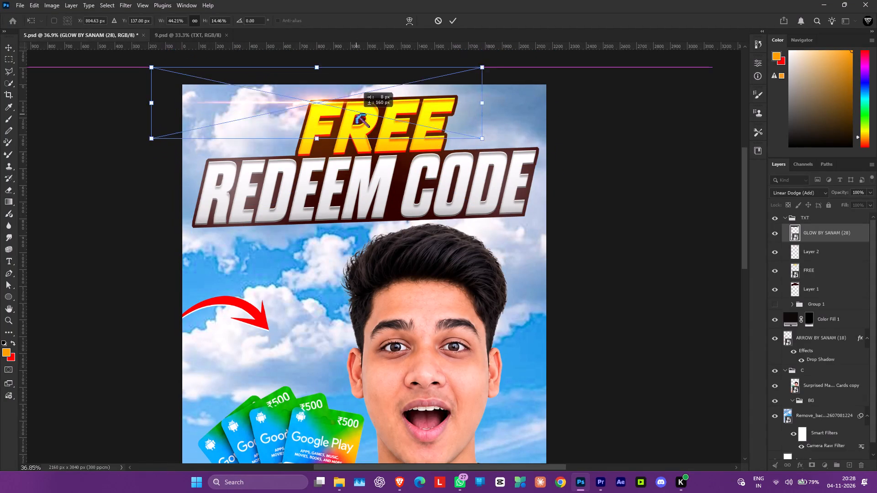
{"action": "left_click_drag", "start_coordinate": [356, 114], "coordinate": [362, 110]}
{"action": "left_click_drag", "start_coordinate": [490, 97], "coordinate": [493, 91]}
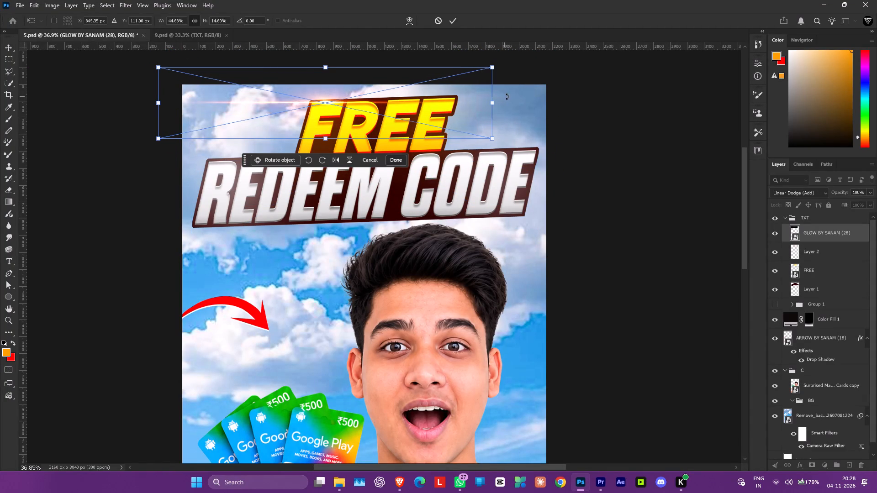
Rotate the glow to about -1.24° and place its bright centre on the top edge of the R in FREE.
{"action": "left_click_drag", "start_coordinate": [508, 95], "coordinate": [511, 91]}
{"action": "scroll", "coordinate": [349, 104], "scroll_direction": "up", "scroll_amount": 11}
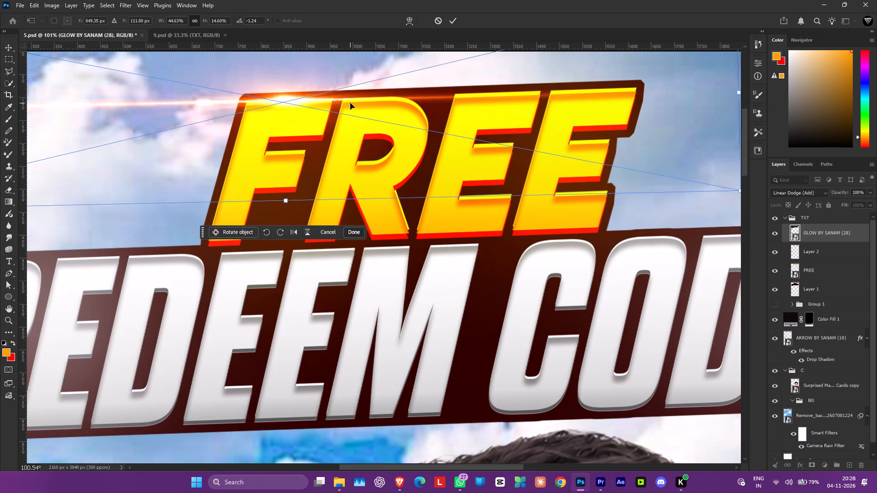
{"action": "left_click_drag", "start_coordinate": [303, 104], "coordinate": [375, 104]}
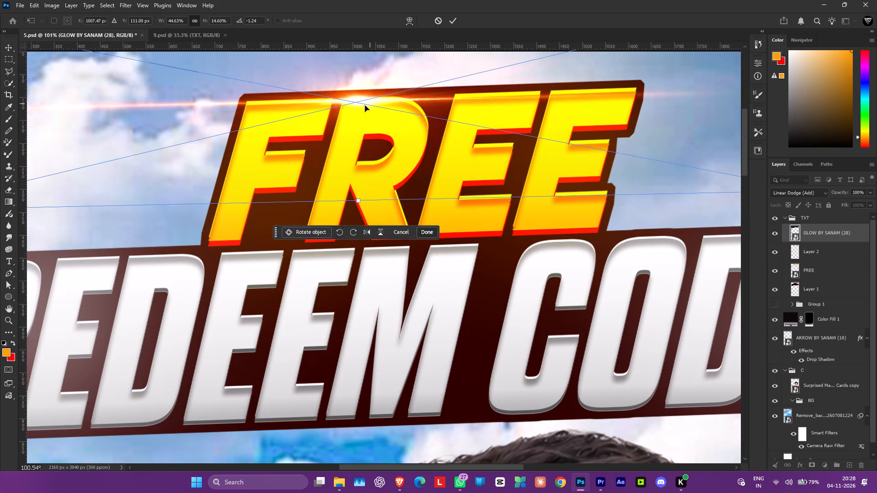
{"action": "scroll", "coordinate": [357, 112], "scroll_direction": "down", "scroll_amount": 5}
{"action": "left_click", "coordinate": [423, 195]}
Duplicate the GLOW BY SANAM (28) layer.
{"action": "key", "text": "ctrl+j"}
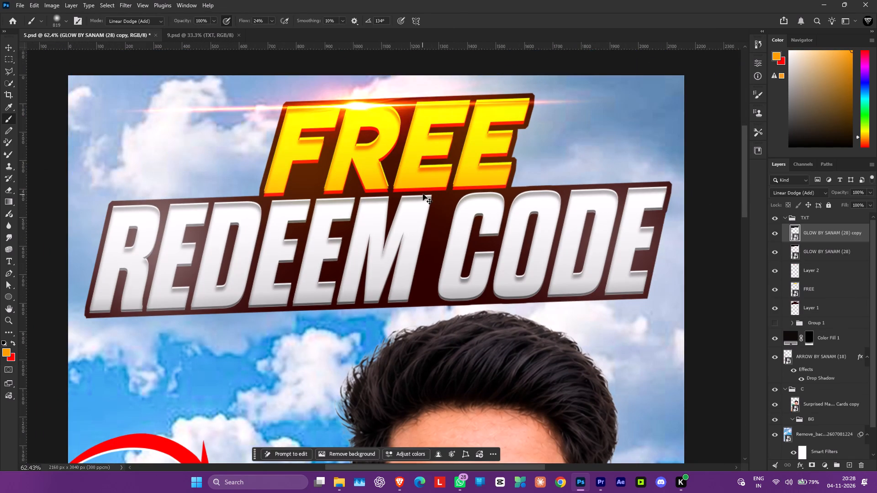
Move the GLOW BY SANAM (28) copy flare down onto the lower edge of REDEEM CODE, below the start of CODE.
{"action": "key", "text": "ctrl+t"}
{"action": "left_click_drag", "start_coordinate": [428, 144], "coordinate": [486, 302], "text": "shift"}
{"action": "left_click_drag", "start_coordinate": [430, 271], "coordinate": [533, 305]}
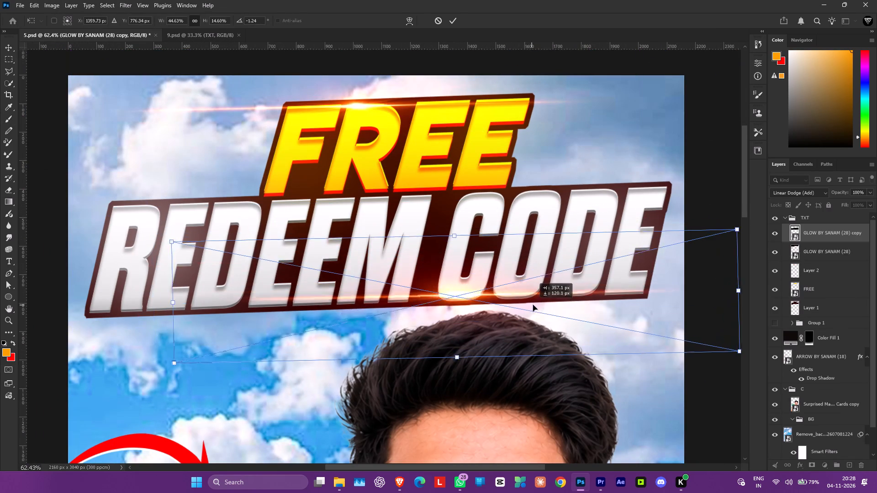
{"action": "left_click_drag", "start_coordinate": [533, 305], "coordinate": [537, 309]}
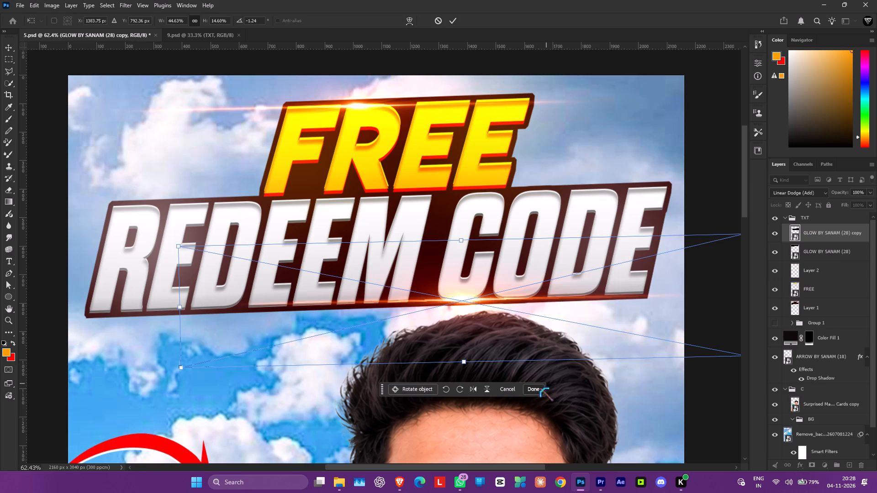
{"action": "left_click", "coordinate": [540, 388]}
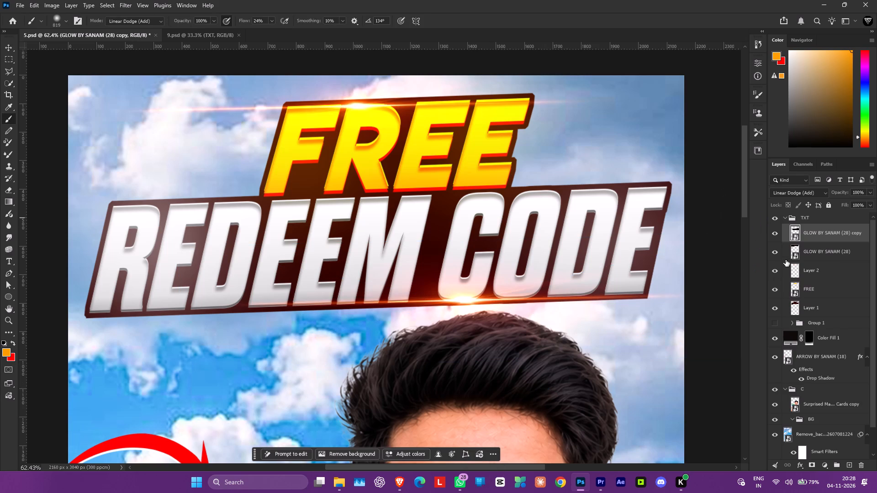
Add a Hue/Saturation adjustment clipped to the GLOW BY SANAM (28) copy layer, with saturation set to -100.
{"action": "left_click", "coordinate": [802, 462]}
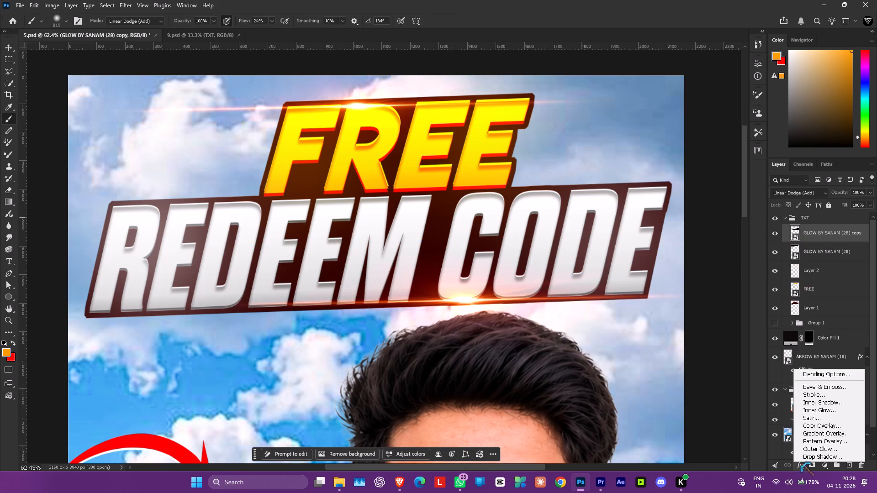
{"action": "double_click", "coordinate": [825, 469]}
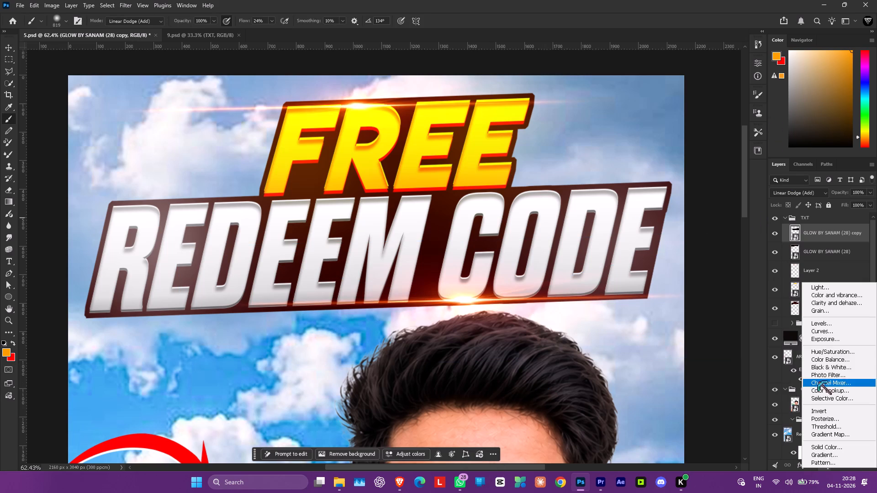
{"action": "left_click", "coordinate": [828, 352]}
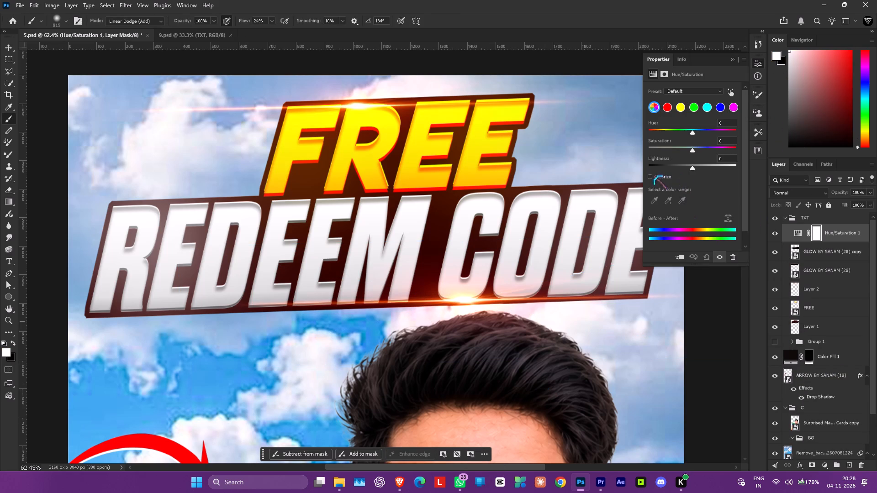
{"action": "left_click", "coordinate": [654, 175]}
{"action": "key", "text": "ctrl+z"}
{"action": "left_click_drag", "start_coordinate": [685, 149], "coordinate": [679, 151]}
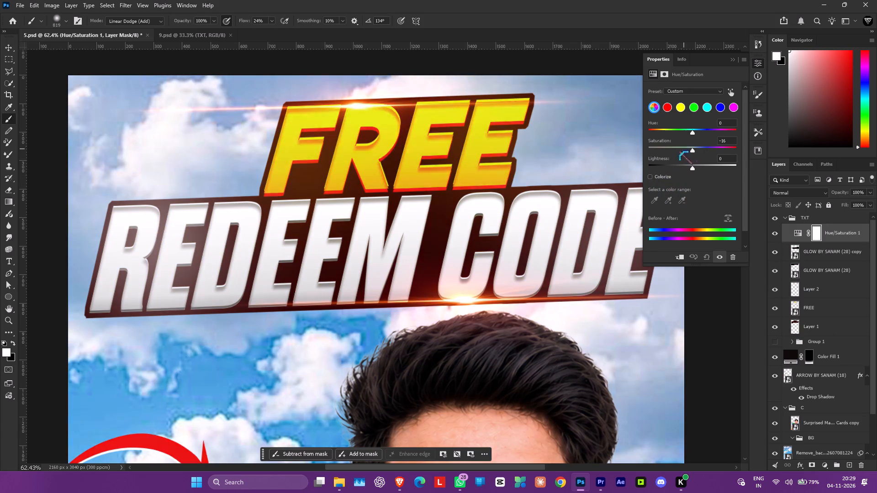
{"action": "left_click_drag", "start_coordinate": [679, 151], "coordinate": [596, 152]}
{"action": "left_click", "coordinate": [680, 256]}
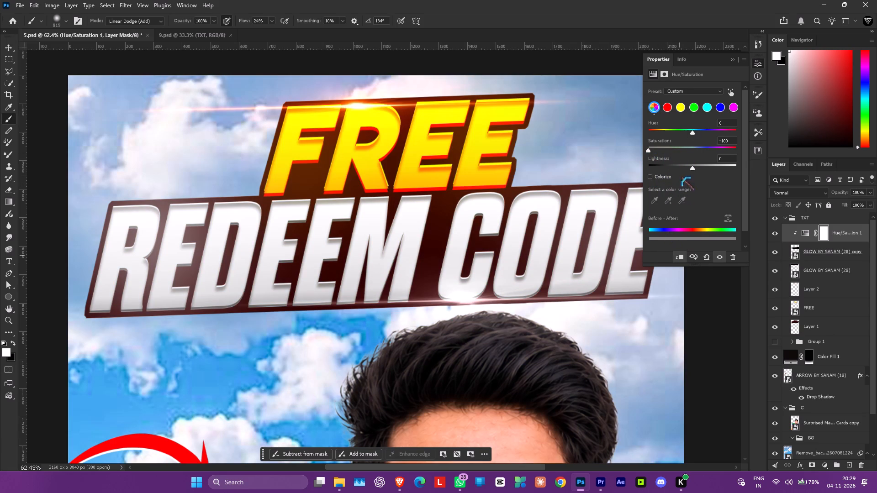
{"action": "left_click", "coordinate": [733, 60]}
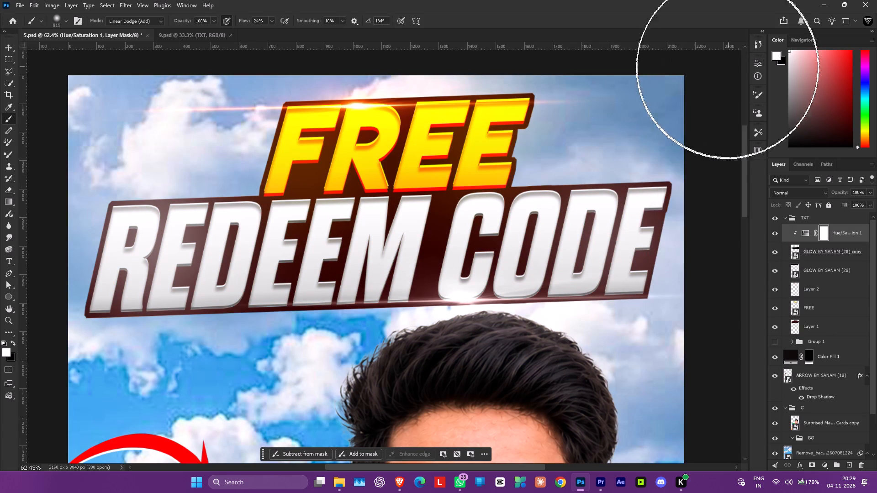
Fit the whole thumbnail in view and save 5.psd.
{"action": "scroll", "coordinate": [528, 135], "scroll_direction": "down", "scroll_amount": 16}
{"action": "key", "text": "ctrl+0"}
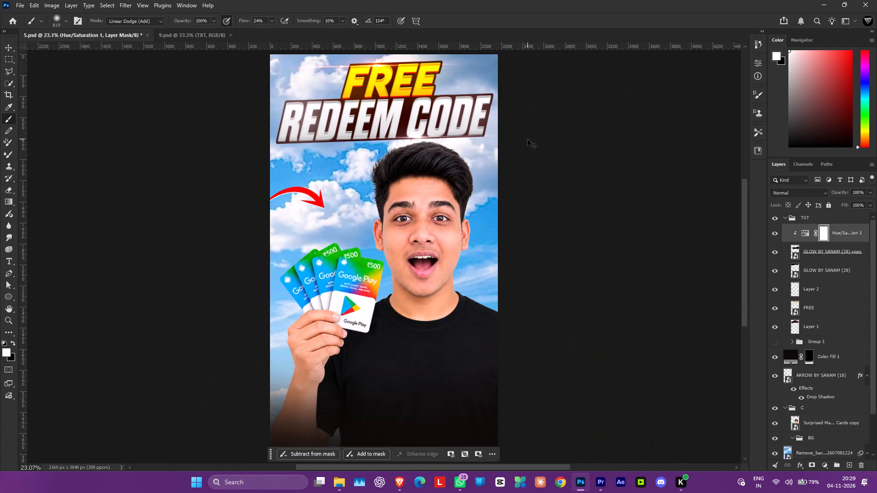
{"action": "key", "text": "ctrl+s"}
{"action": "key", "text": "ctrl+s"}
{"action": "key", "text": "ctrl+s"}
{"action": "key", "text": "ctrl+s"}
{"action": "key", "text": "ctrl+s"}
{"action": "key", "text": "ctrl+s"}
{"action": "key", "text": "ctrl+s"}
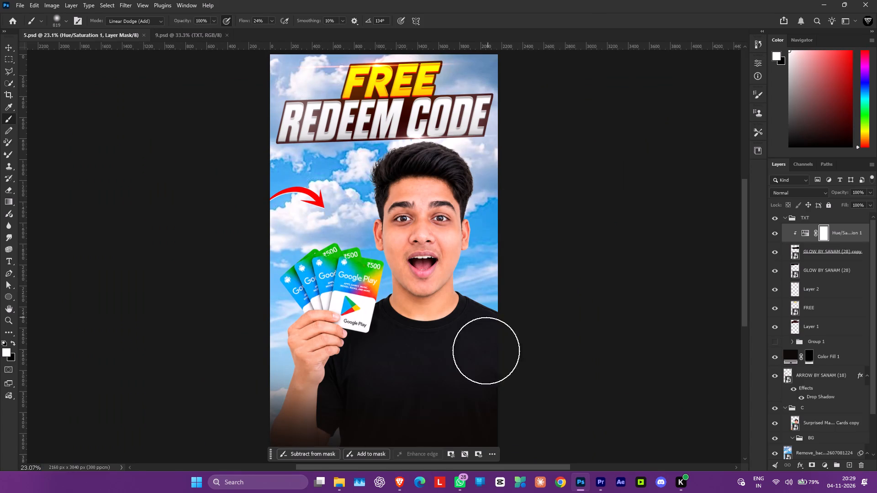